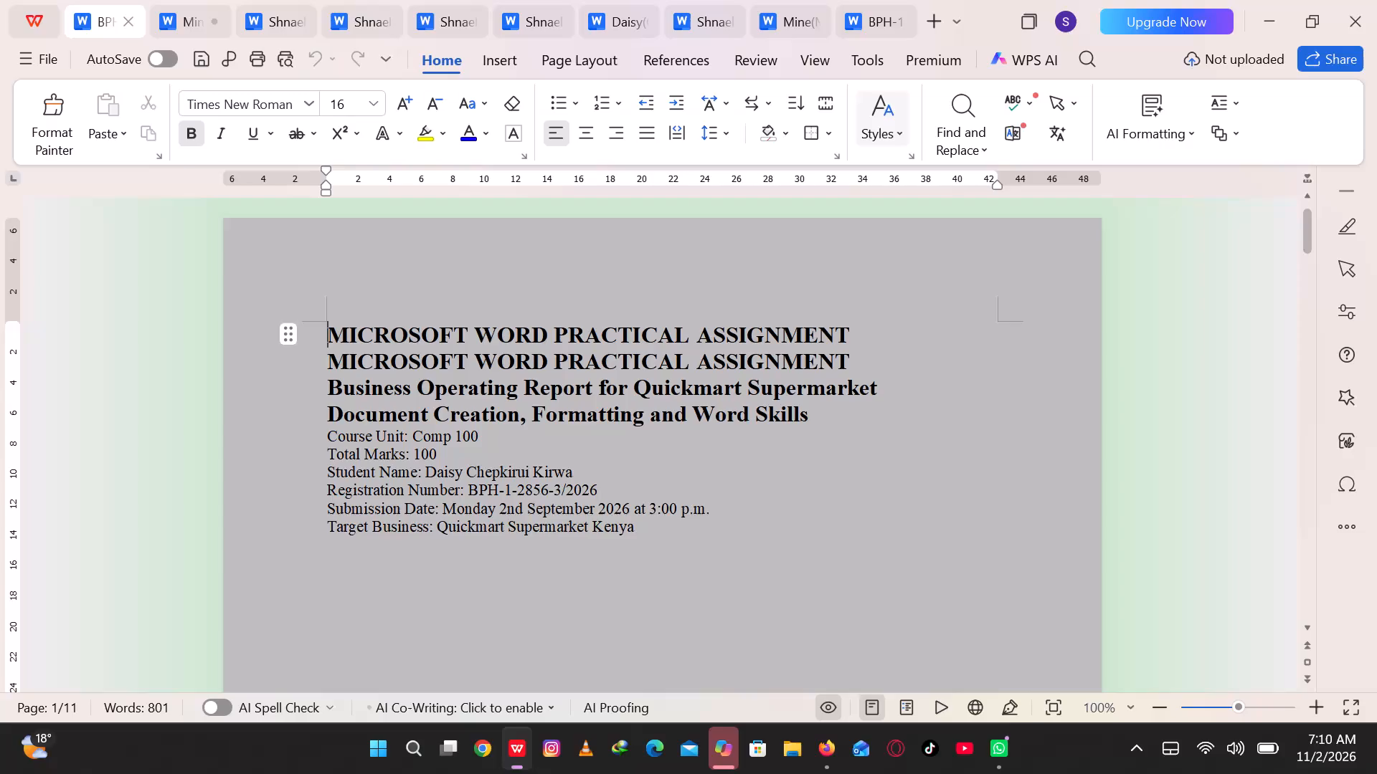
# Delete the duplicate first title line "MICROSOFT WORD PRACTICAL ASSIGNMENT" on the cover page, including the empty line it leaves.
pyautogui.click(869, 345)
pyautogui.press('BackSpace')
pyautogui.press('BackSpace')
pyautogui.press('BackSpace')
pyautogui.press('BackSpace')
pyautogui.press('BackSpace')
pyautogui.press('BackSpace')
pyautogui.press('BackSpace')
pyautogui.press('BackSpace')
pyautogui.press('BackSpace')
pyautogui.press('BackSpace')
pyautogui.press('BackSpace')
pyautogui.press('BackSpace')
pyautogui.press('BackSpace')
pyautogui.press('BackSpace')
pyautogui.press('BackSpace')
pyautogui.press('BackSpace')
pyautogui.press('BackSpace')
pyautogui.press('BackSpace')
pyautogui.press('BackSpace')
pyautogui.press('BackSpace')
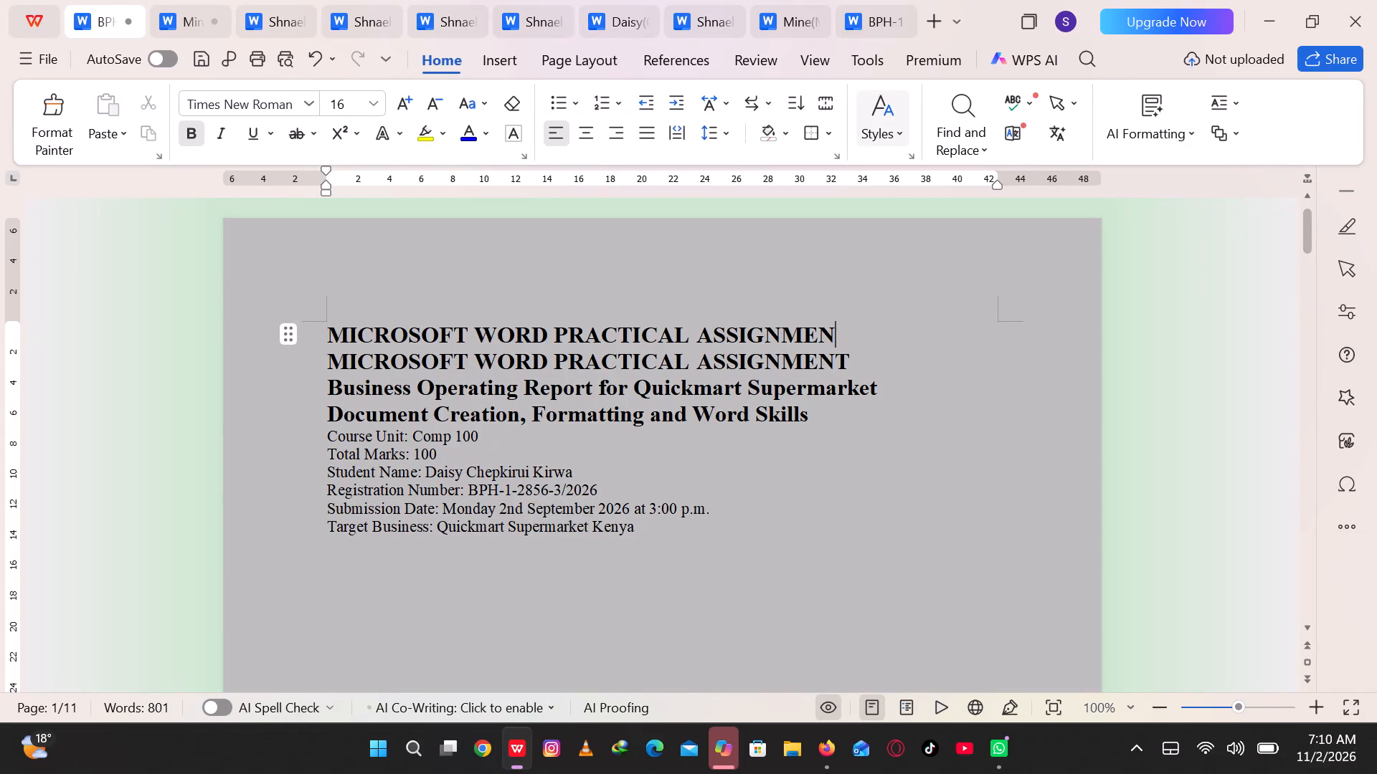
pyautogui.press('BackSpace')
pyautogui.press('BackSpace')
pyautogui.press('BackSpace')
pyautogui.press('BackSpace')
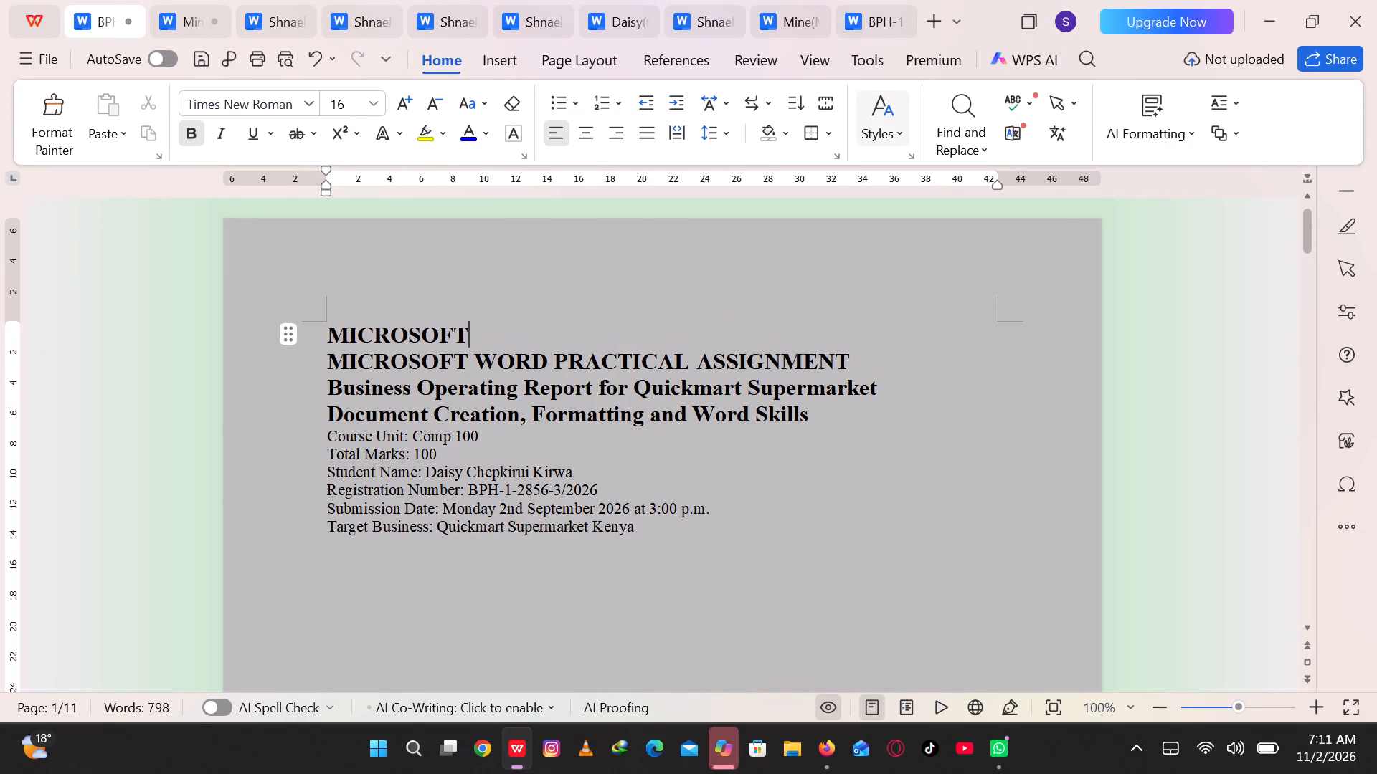
pyautogui.press('BackSpace')
pyautogui.press('BackSpace')
pyautogui.press('BackSpace')
pyautogui.press('BackSpace')
pyautogui.press('BackSpace')
pyautogui.press('BackSpace')
pyautogui.press('BackSpace')
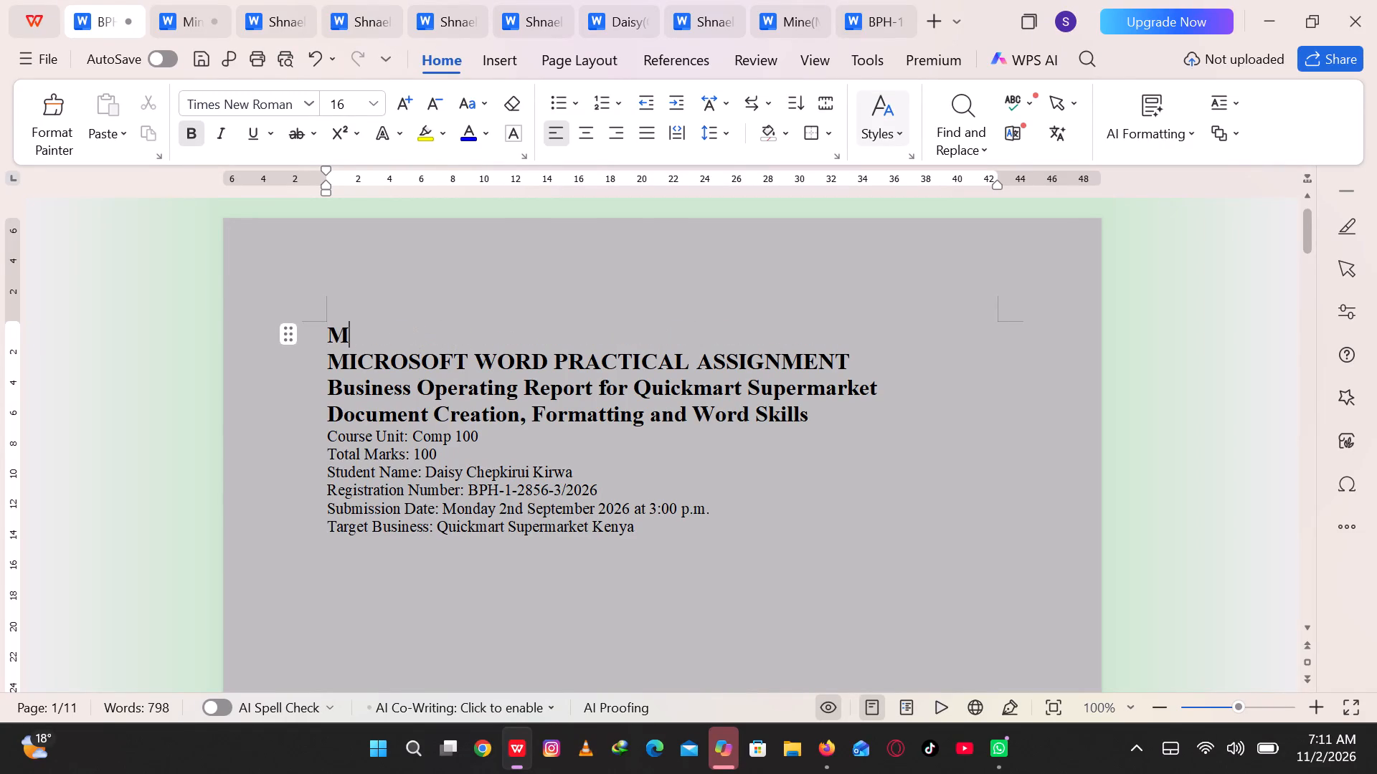
pyautogui.press('BackSpace')
pyautogui.press('BackSpace')
pyautogui.press('BackSpace')
pyautogui.press('BackSpace')
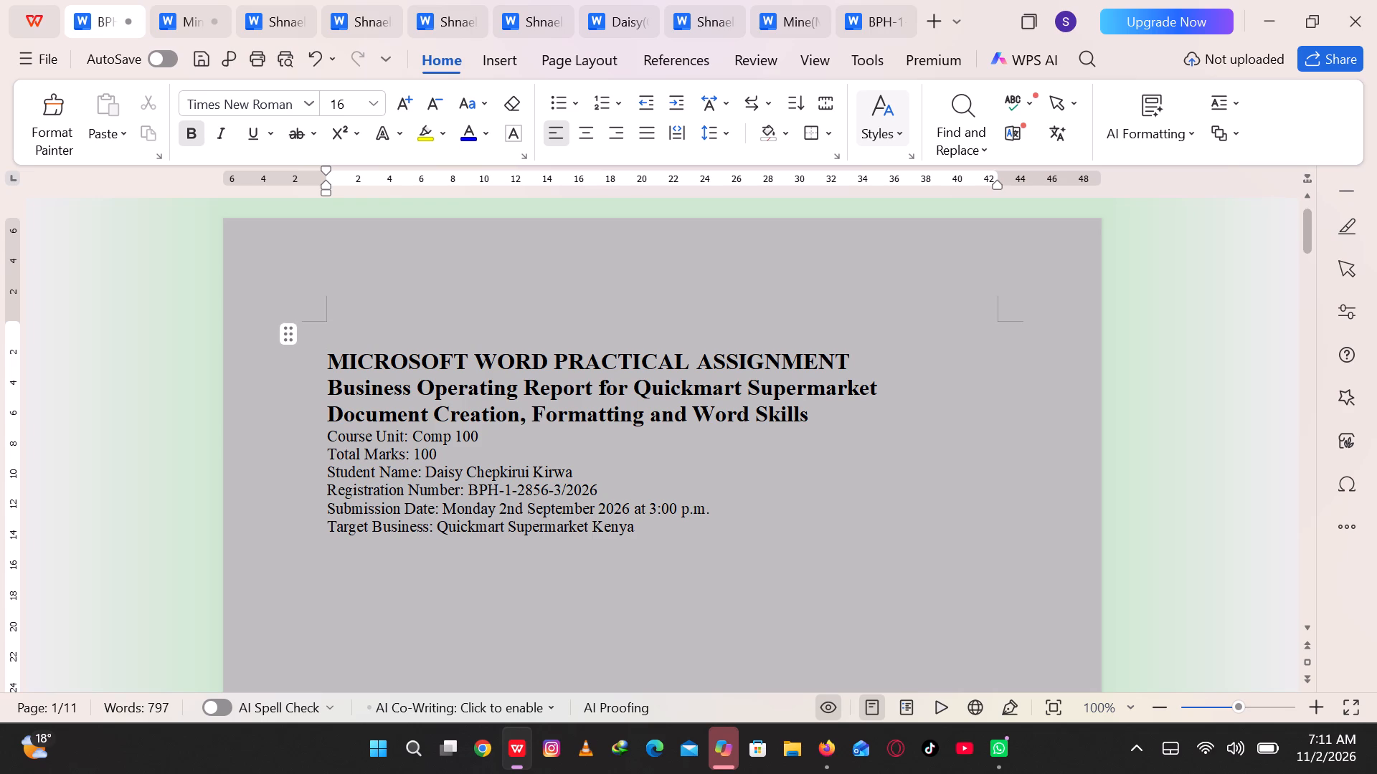
pyautogui.click(330, 364)
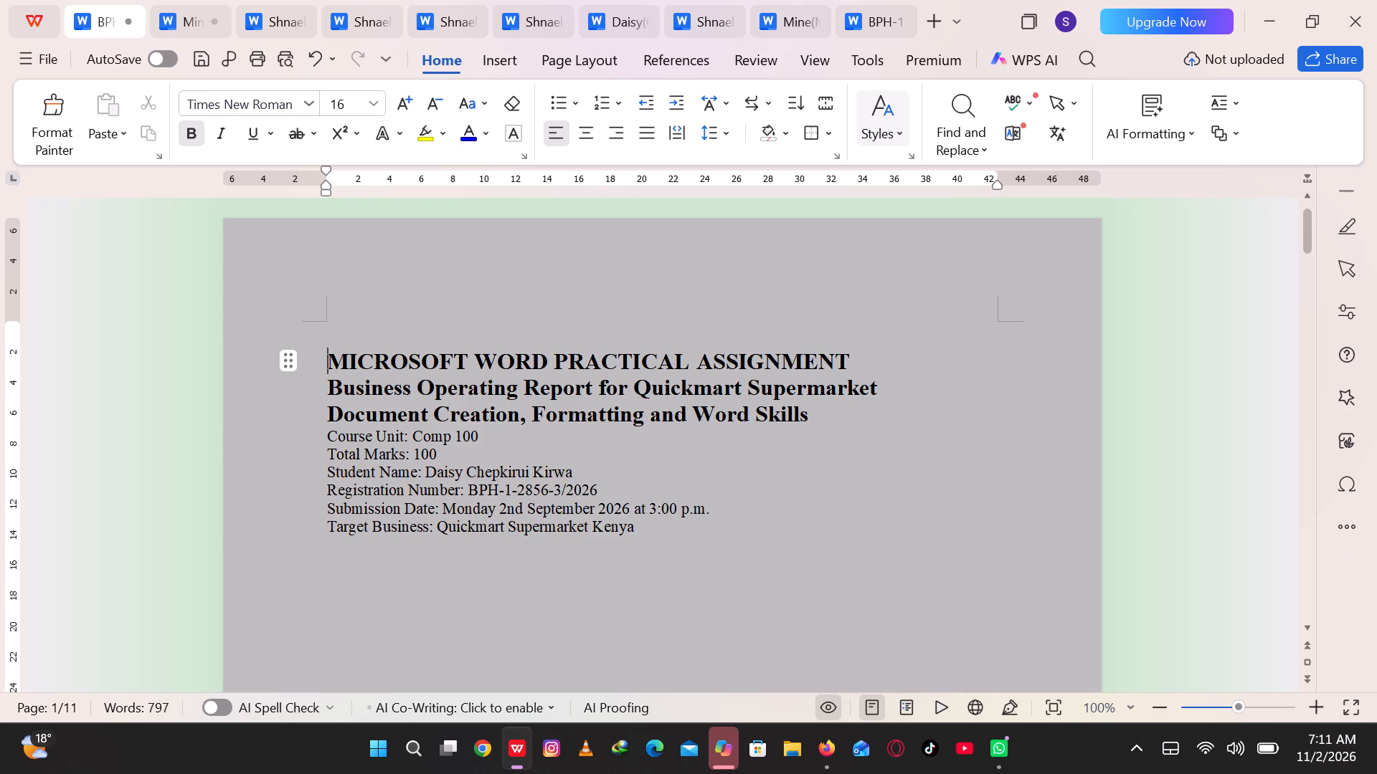
pyautogui.press('BackSpace')
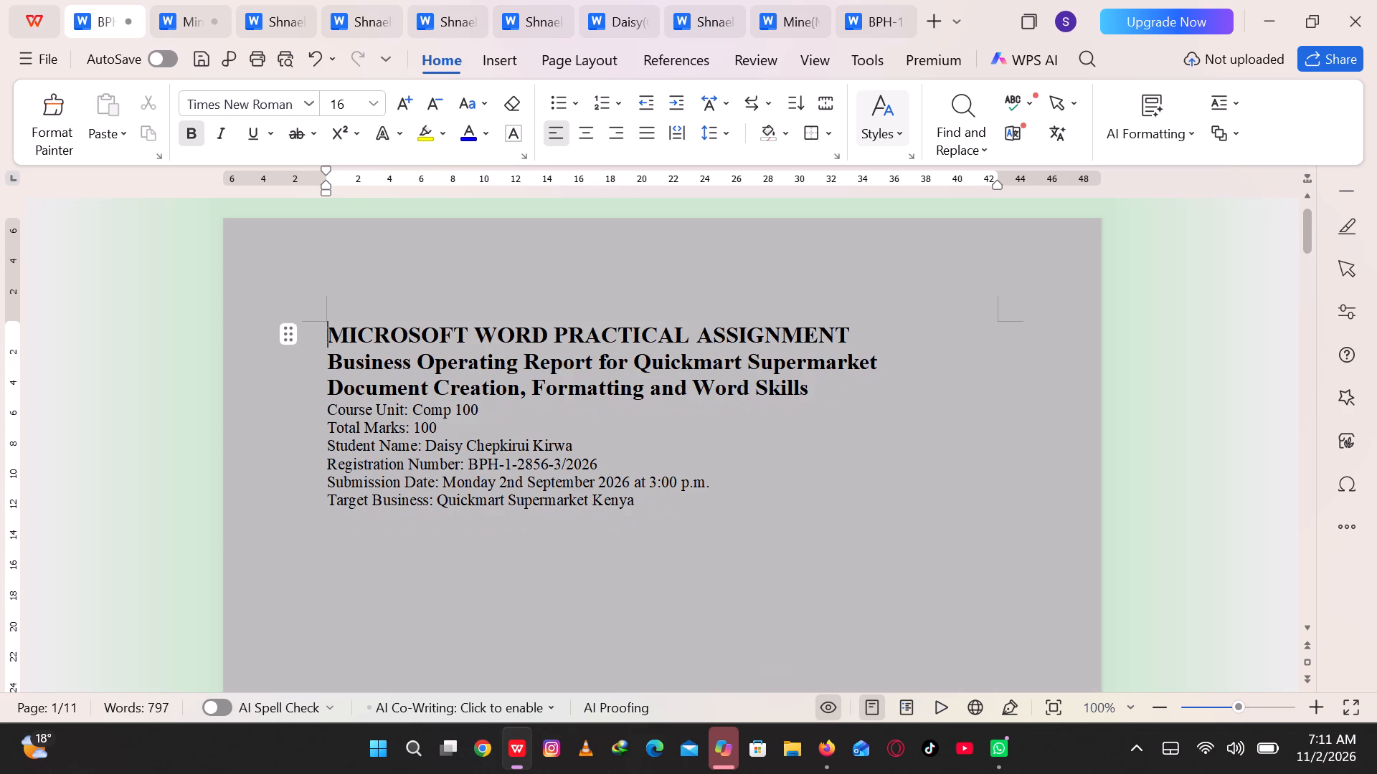
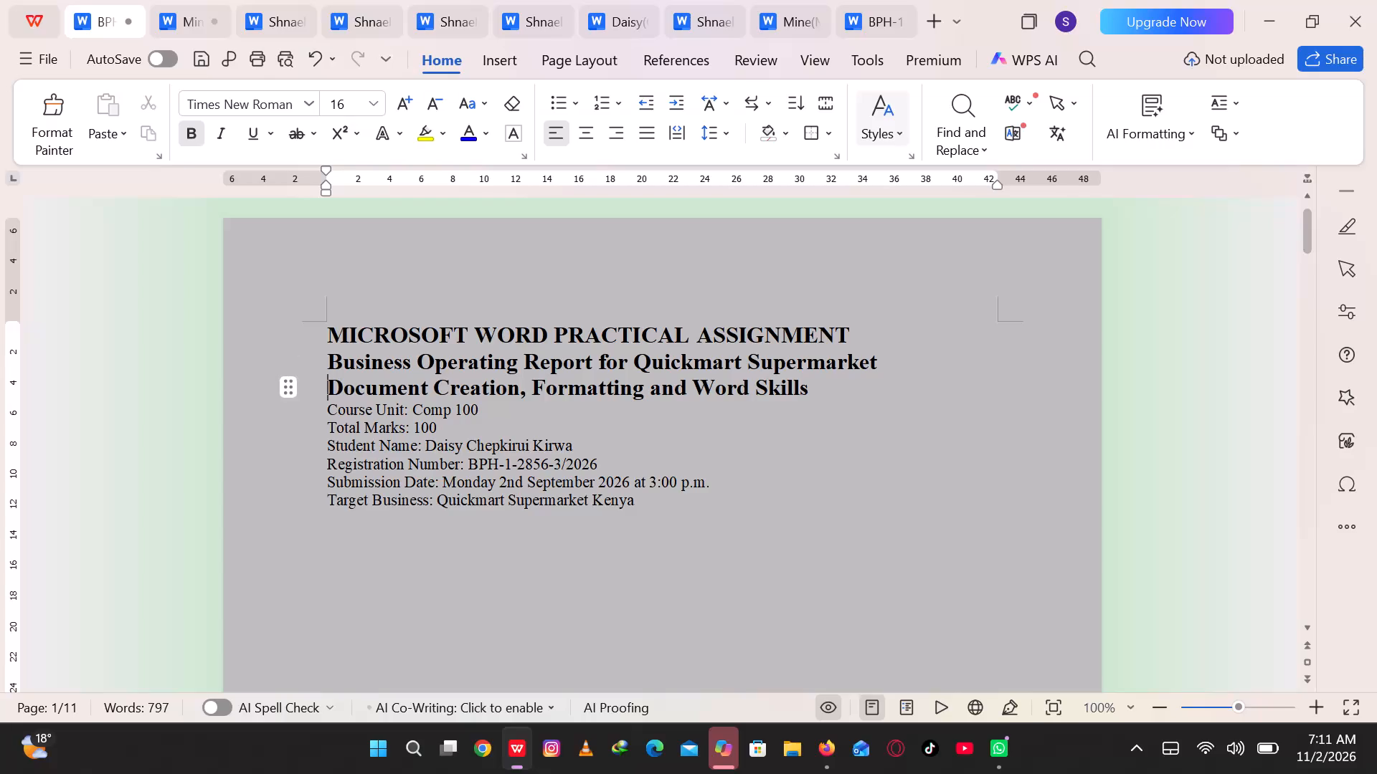
# Review the rest of the cover page and the table of contents entries down to REFERENCES.
pyautogui.press('Down')
pyautogui.press('Down')
pyautogui.press('Down')
pyautogui.press('Down')
pyautogui.press('Down')
pyautogui.press('Down')
pyautogui.press('Down')
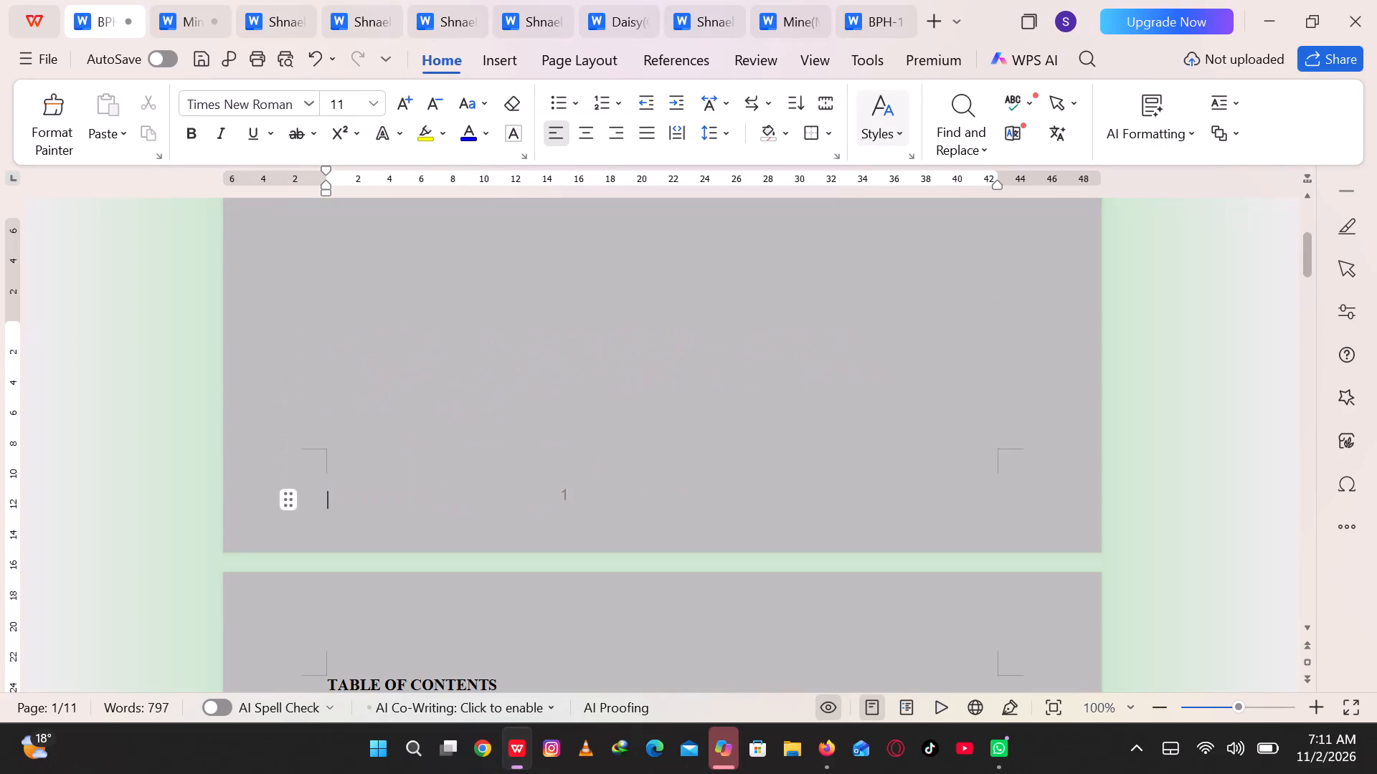
pyautogui.press('Down')
pyautogui.press('Down')
pyautogui.press('Down')
pyautogui.press('Down')
pyautogui.press('Down')
pyautogui.press('Down')
pyautogui.press('Down')
pyautogui.press('Down')
pyautogui.press('Down')
pyautogui.press('Down')
pyautogui.press('Down')
pyautogui.press('Down')
pyautogui.press('Down')
pyautogui.press('Down')
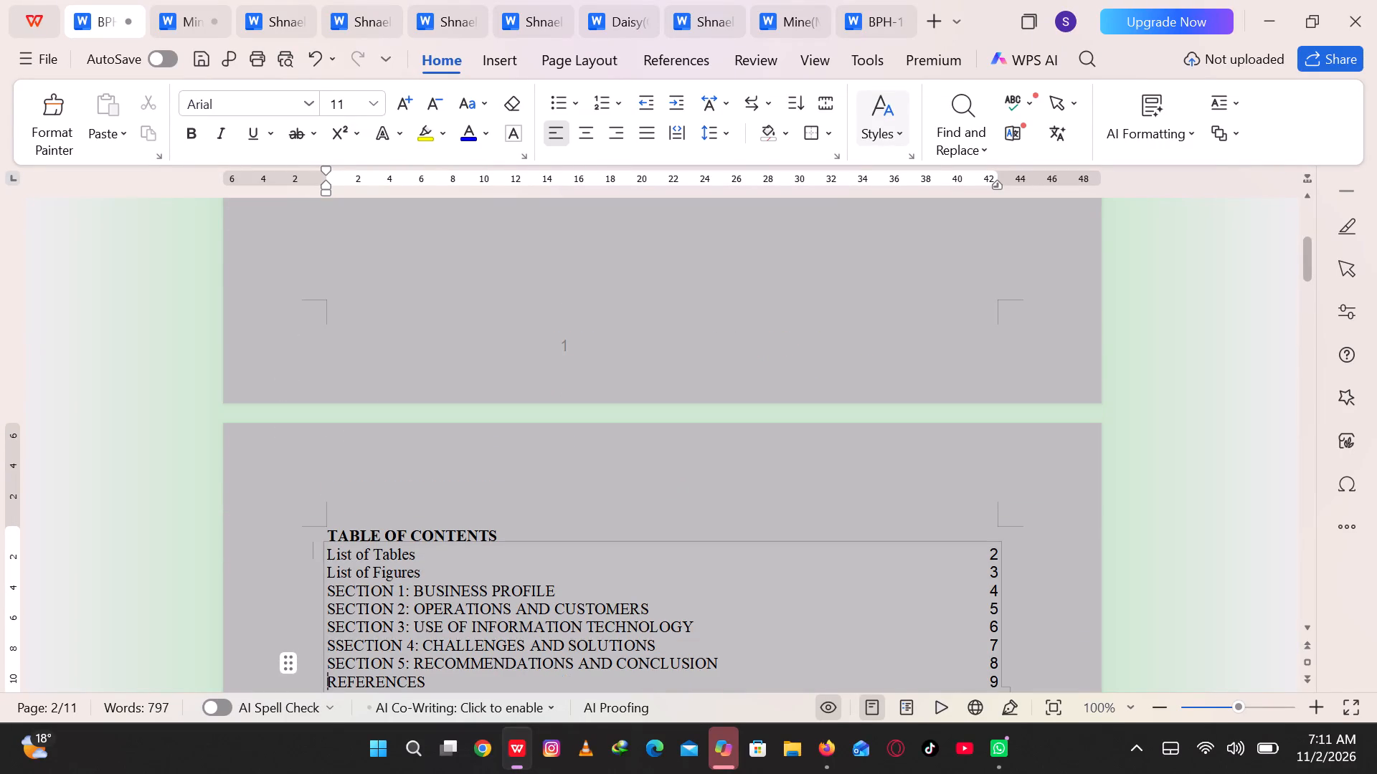
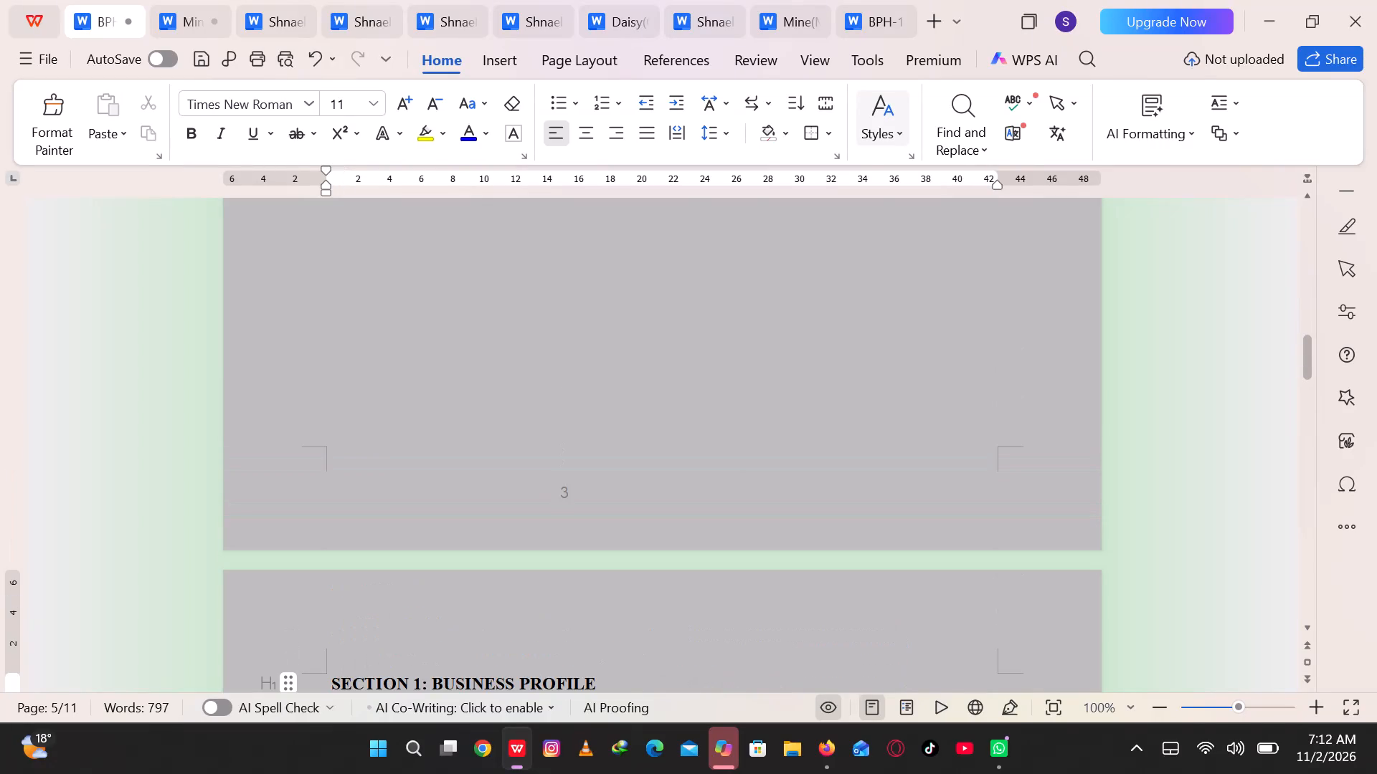
# Review the pages between the SECTION 1: BUSINESS PROFILE heading and the List of Tables heading.
pyautogui.press('Down')
pyautogui.press('Down')
pyautogui.press('Down')
pyautogui.press('Up')
pyautogui.press('Up')
pyautogui.press('Up')
pyautogui.press('Up')
pyautogui.press('Up')
pyautogui.press('Up')
pyautogui.press('Up')
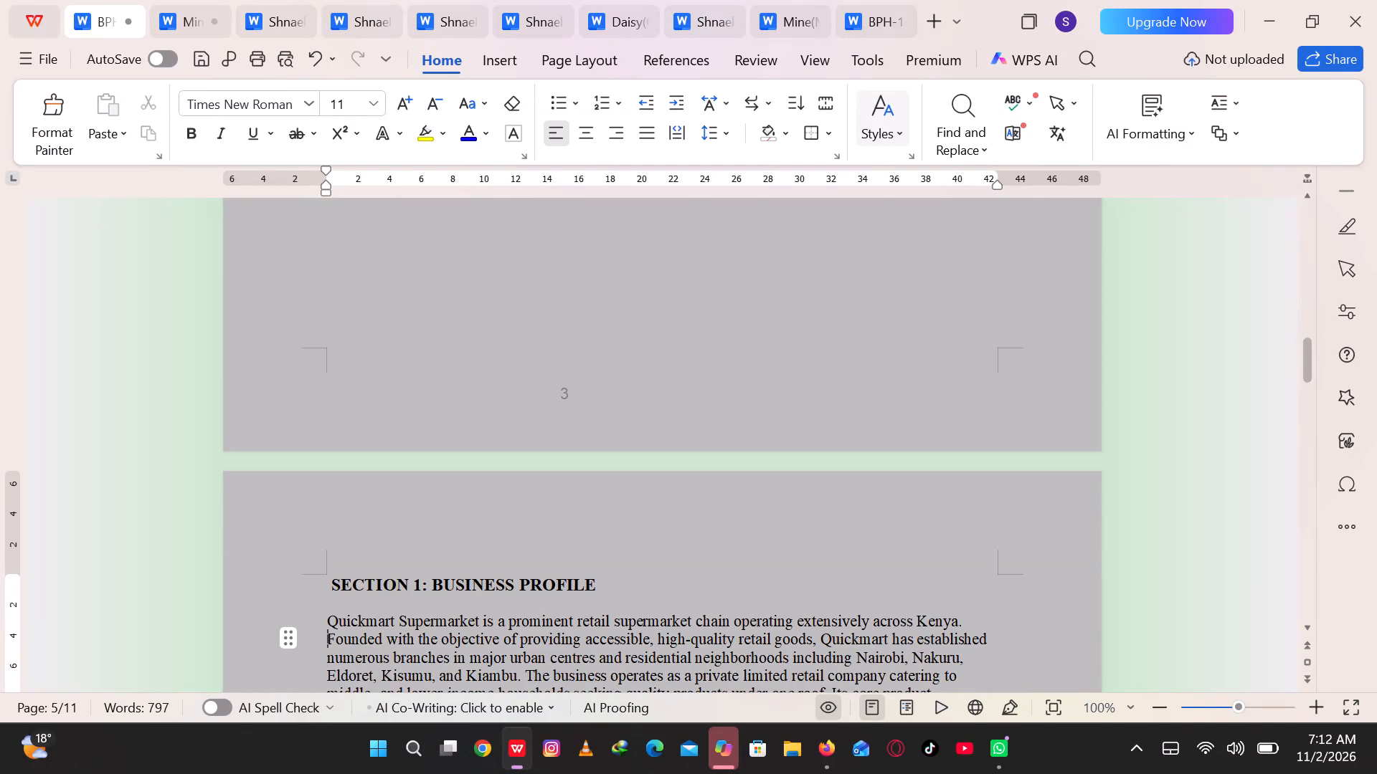
pyautogui.press('Up')
pyautogui.press('Up')
pyautogui.press('Up')
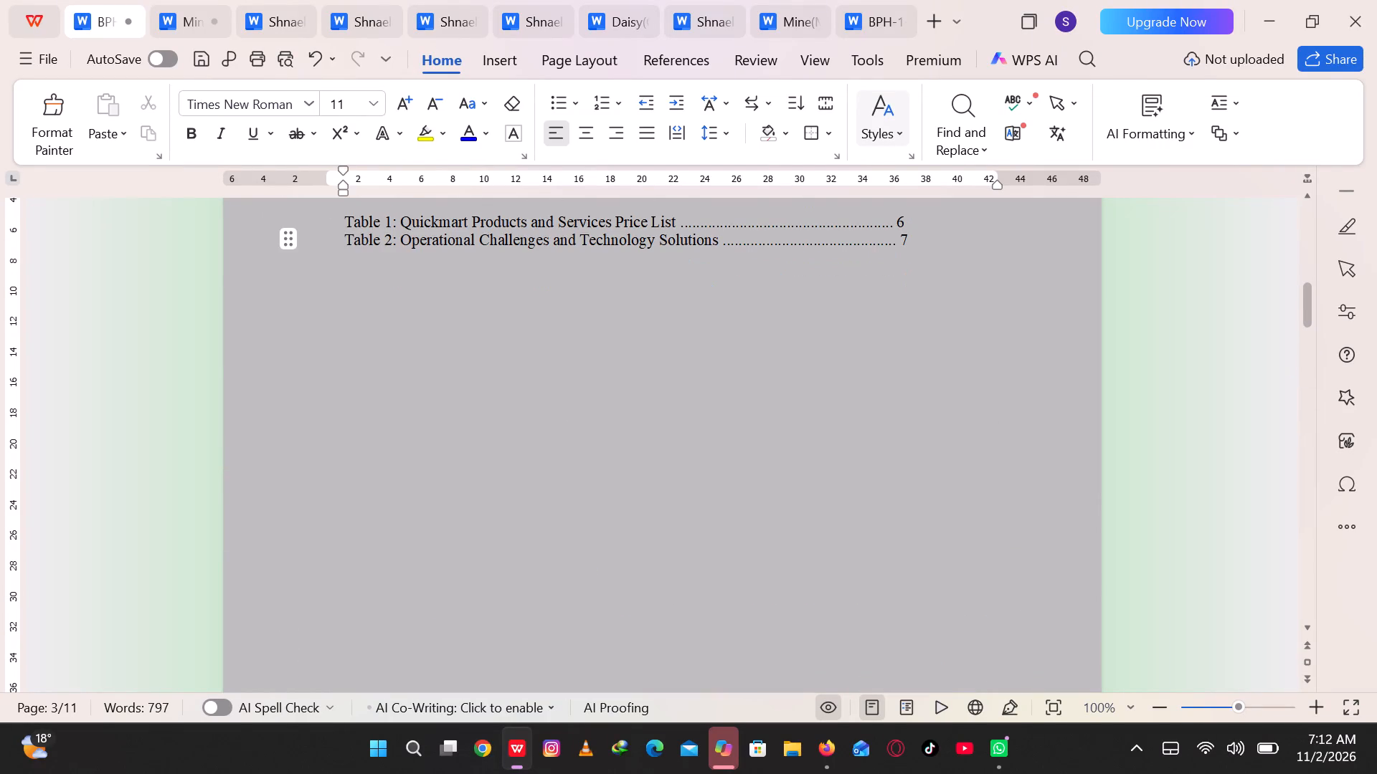
pyautogui.press('Up')
pyautogui.press('Up')
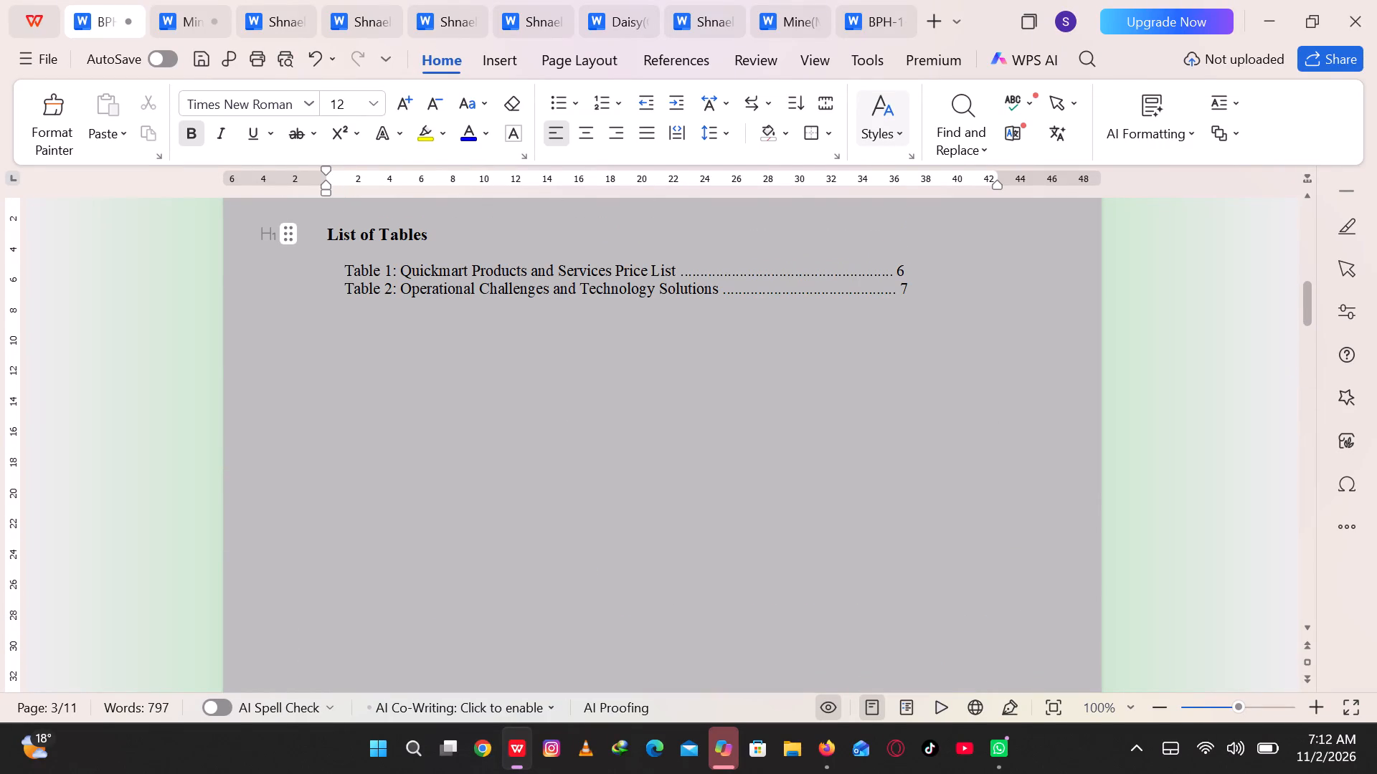
# Start an insertion directly before the "Table 1: Quickmart Products and Services Price List" entry in the List of Tables.
pyautogui.click(341, 268)
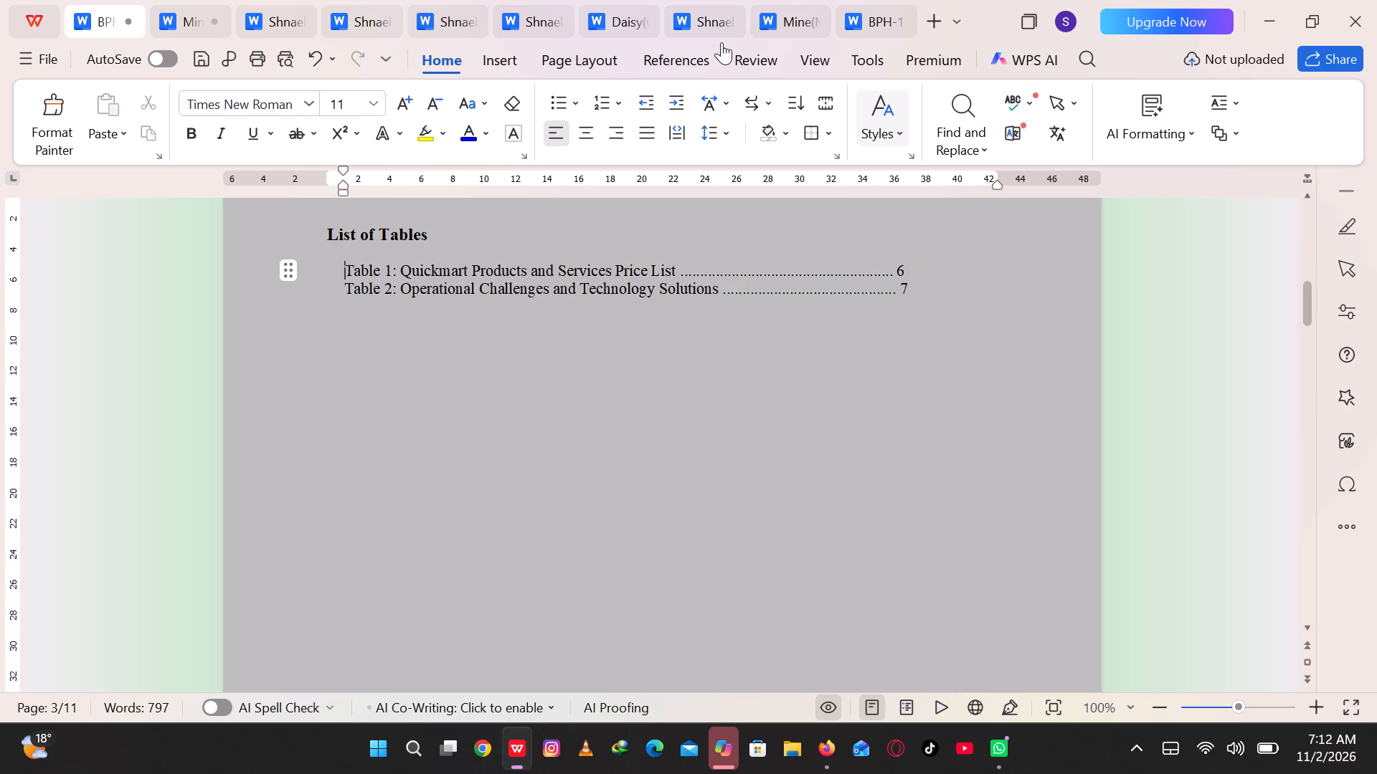
pyautogui.click(503, 70)
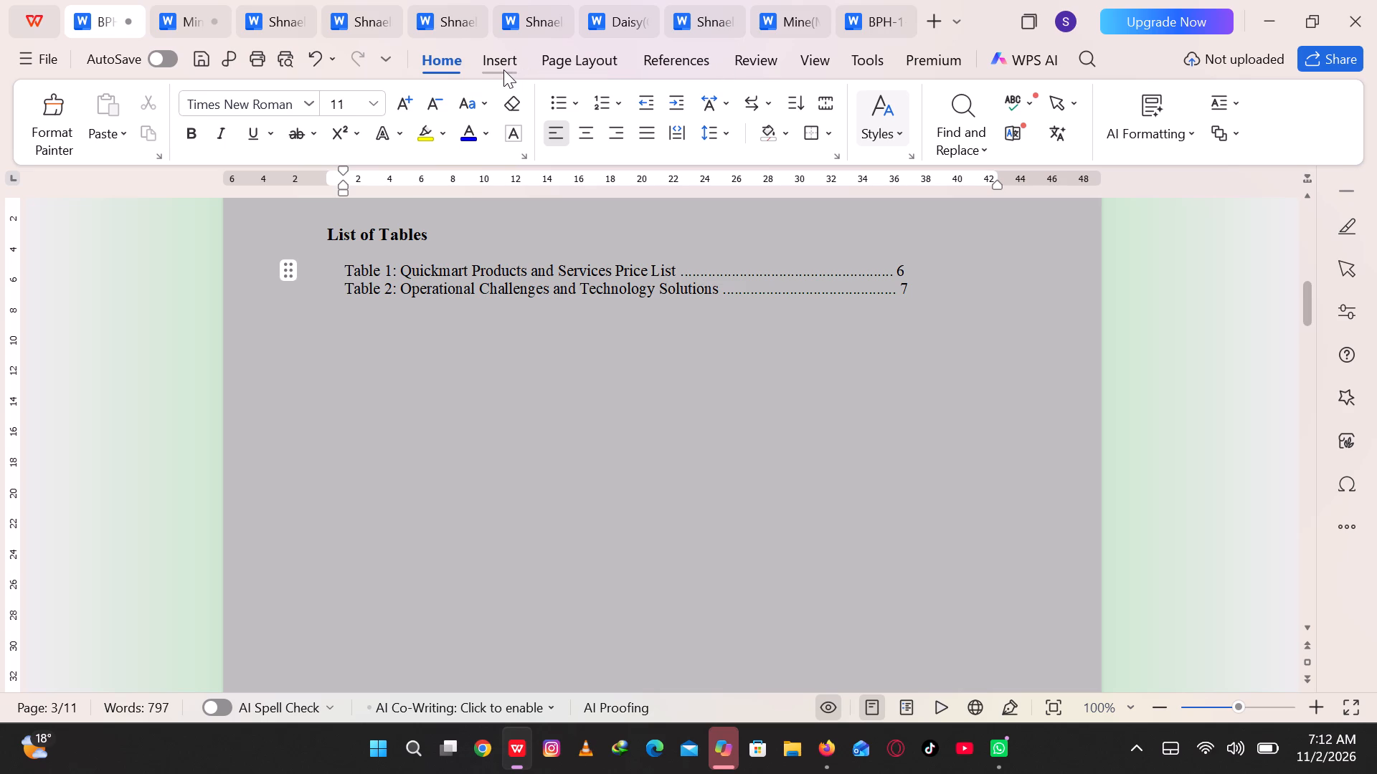
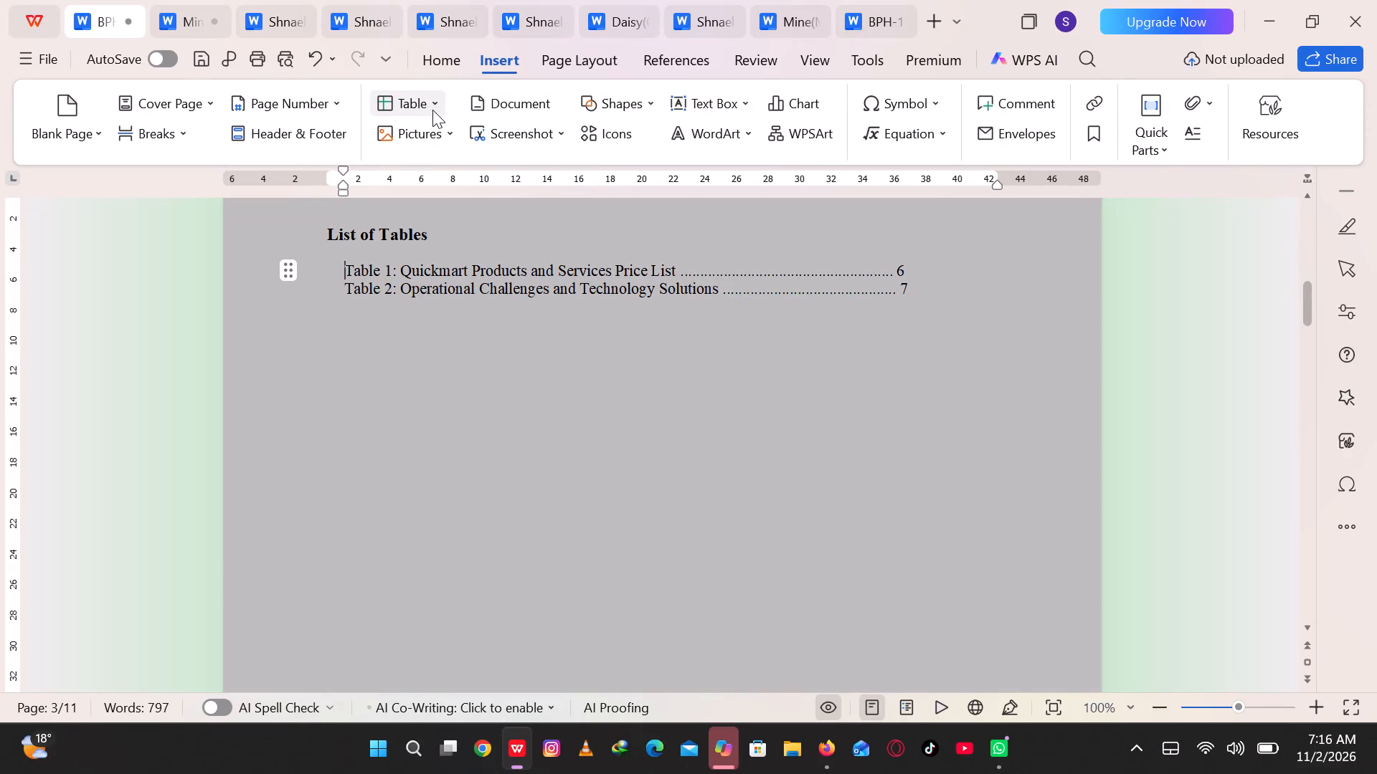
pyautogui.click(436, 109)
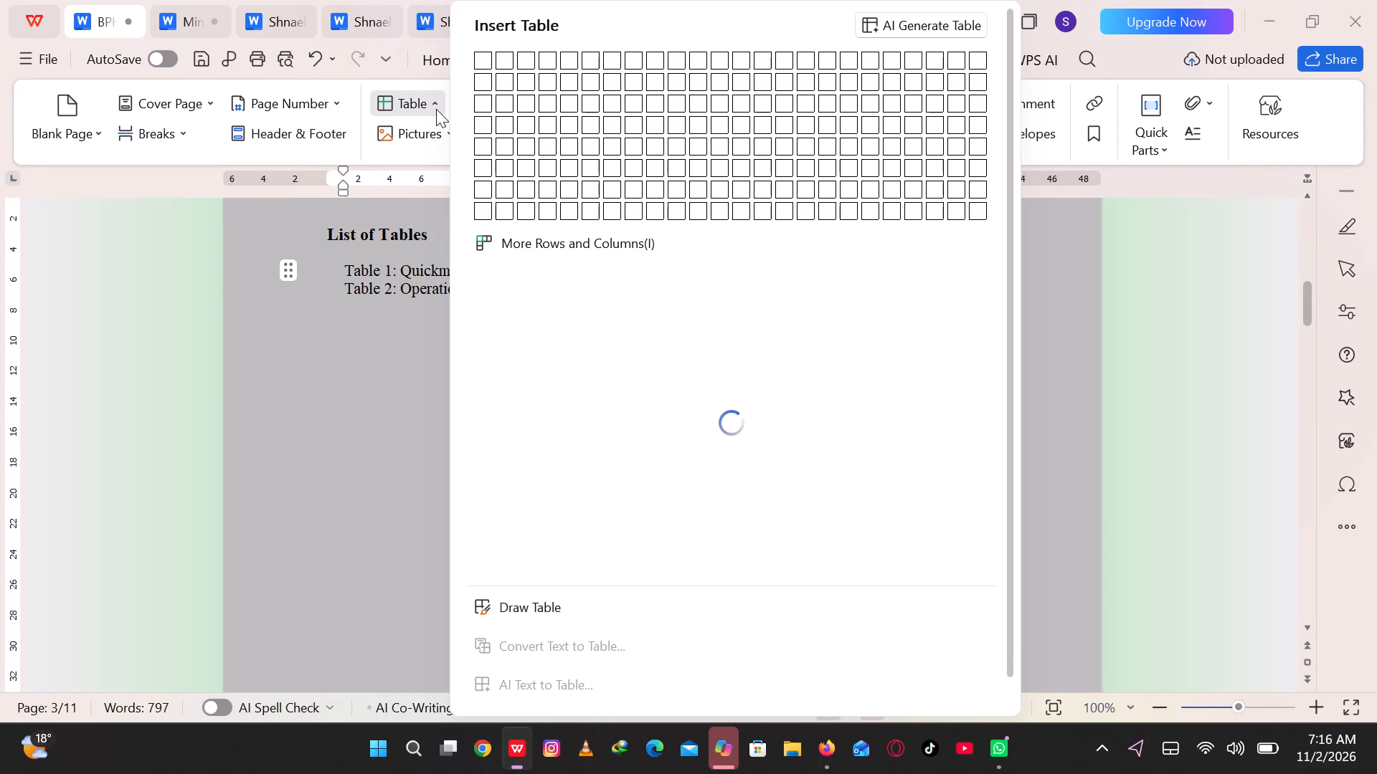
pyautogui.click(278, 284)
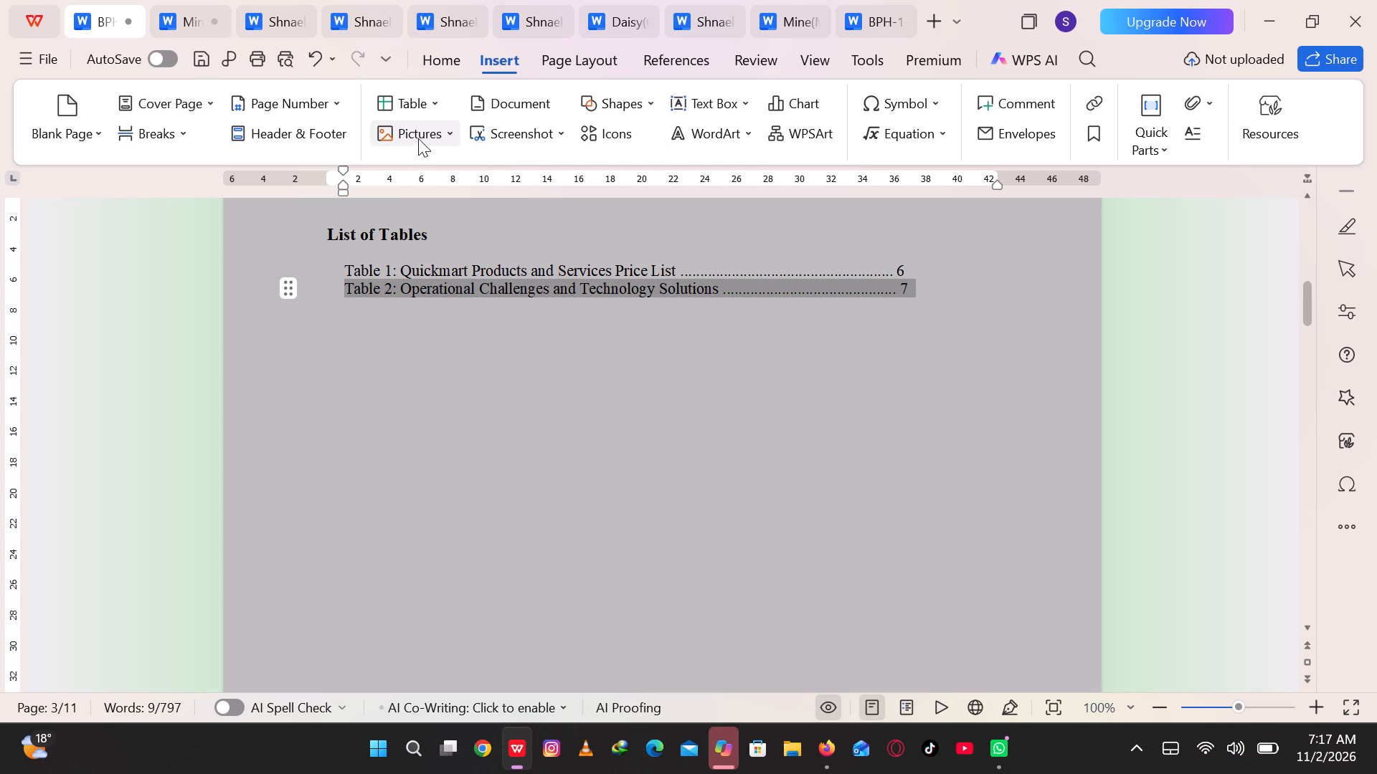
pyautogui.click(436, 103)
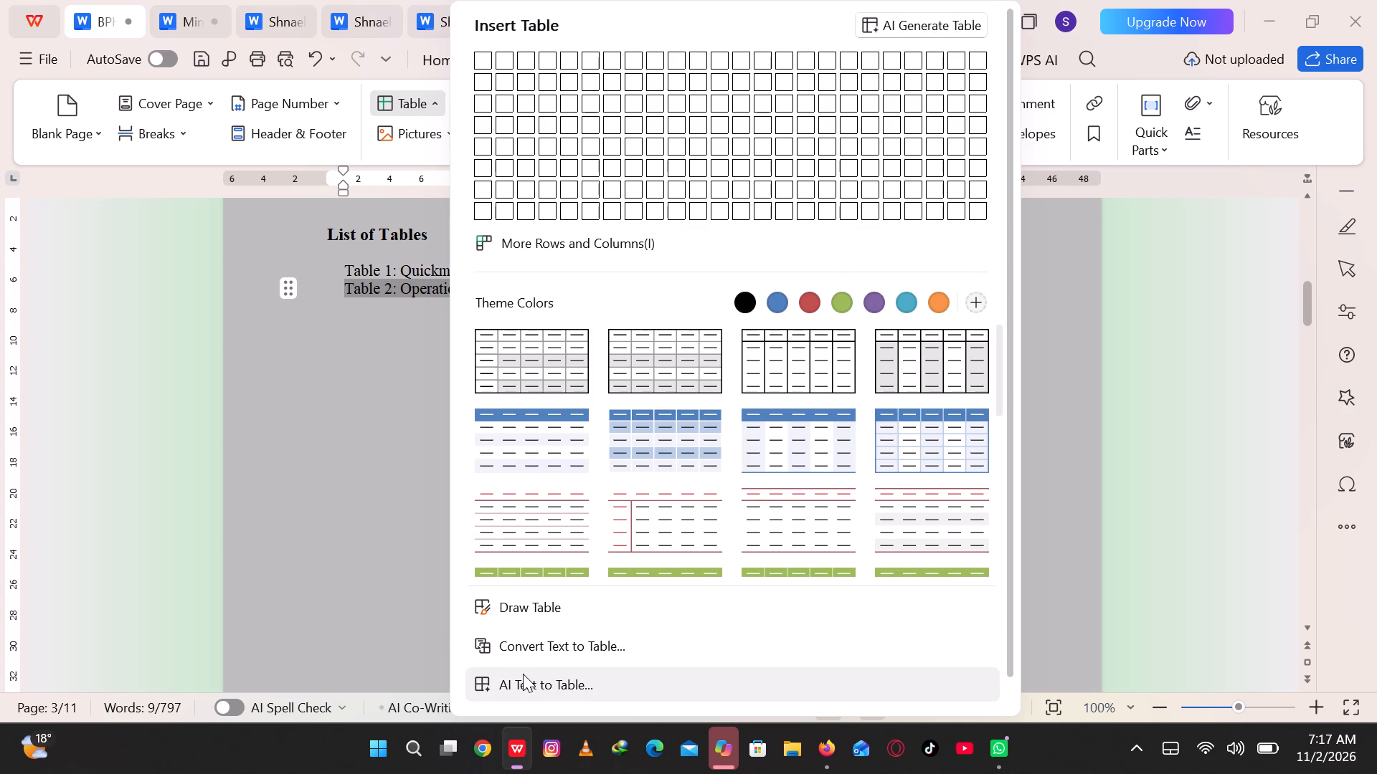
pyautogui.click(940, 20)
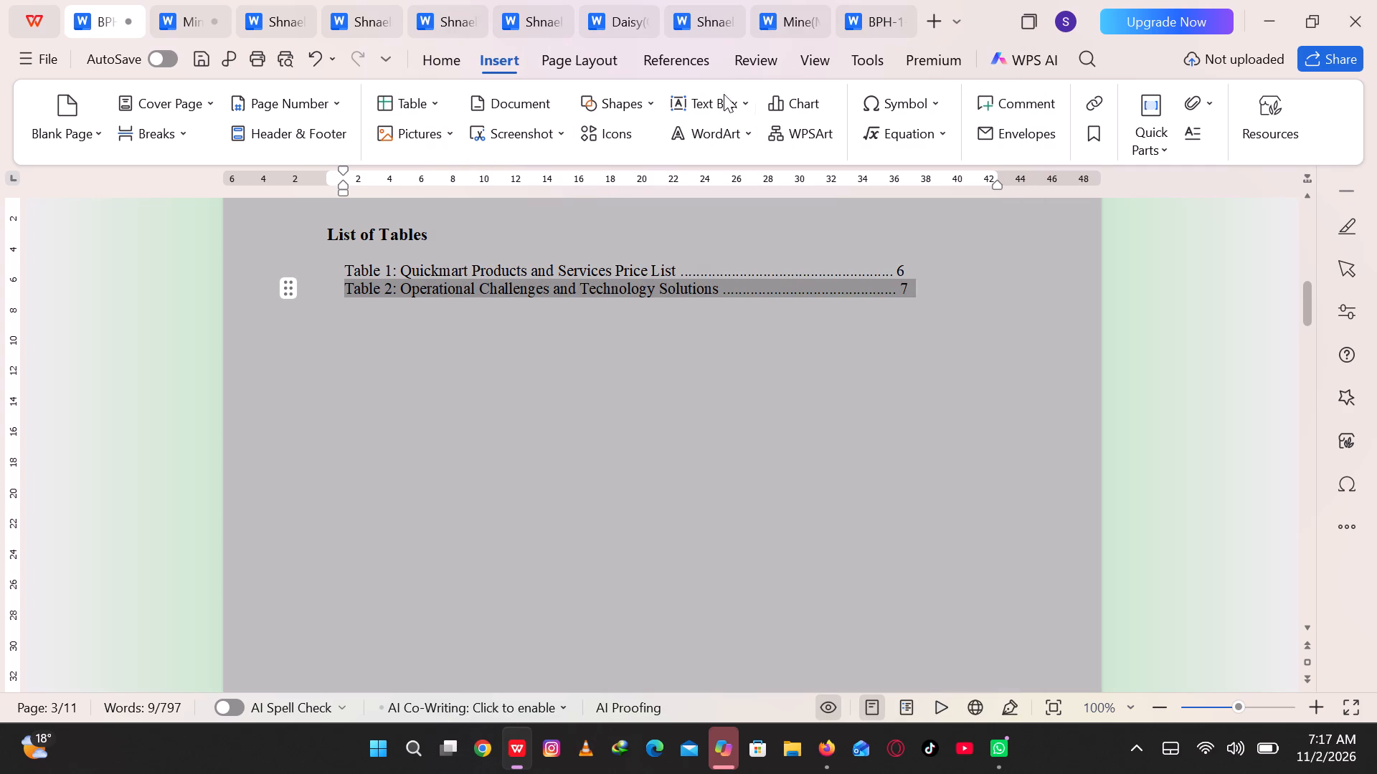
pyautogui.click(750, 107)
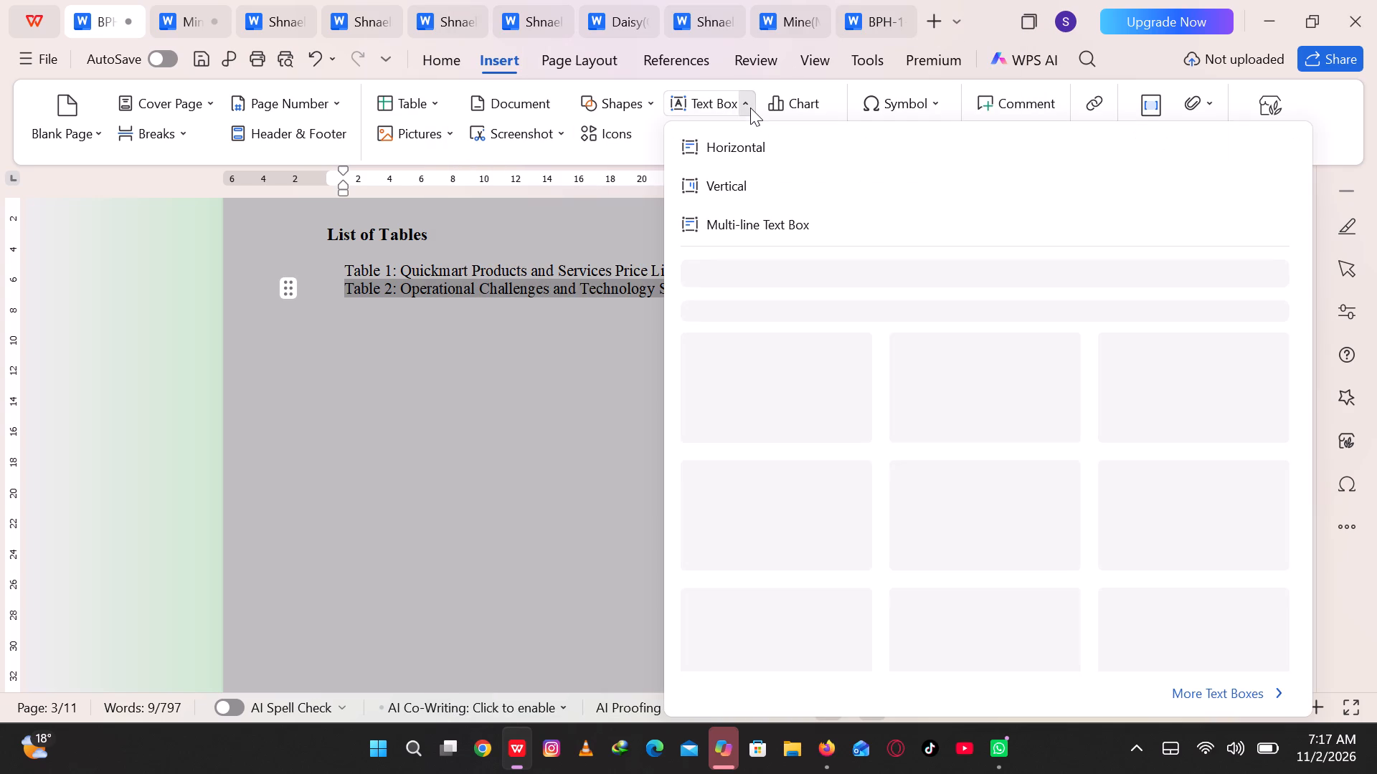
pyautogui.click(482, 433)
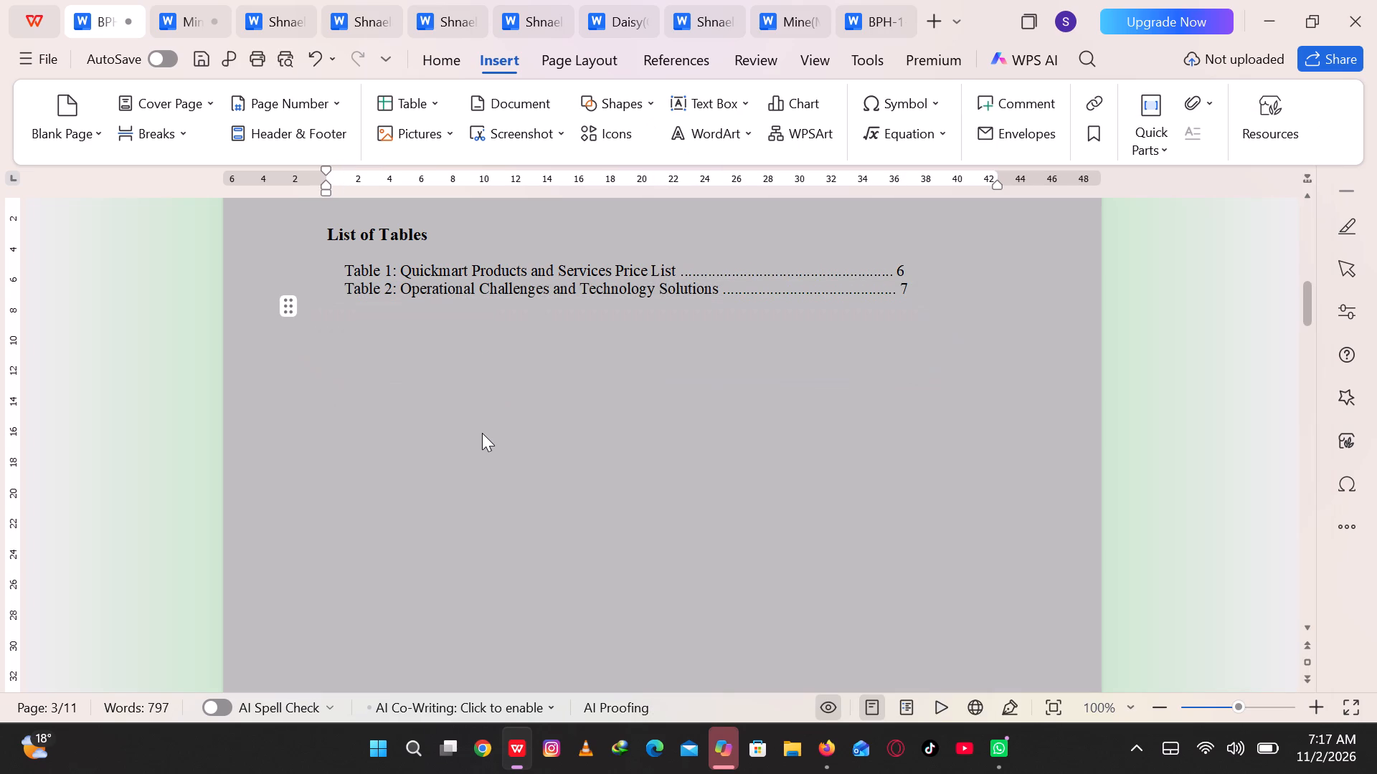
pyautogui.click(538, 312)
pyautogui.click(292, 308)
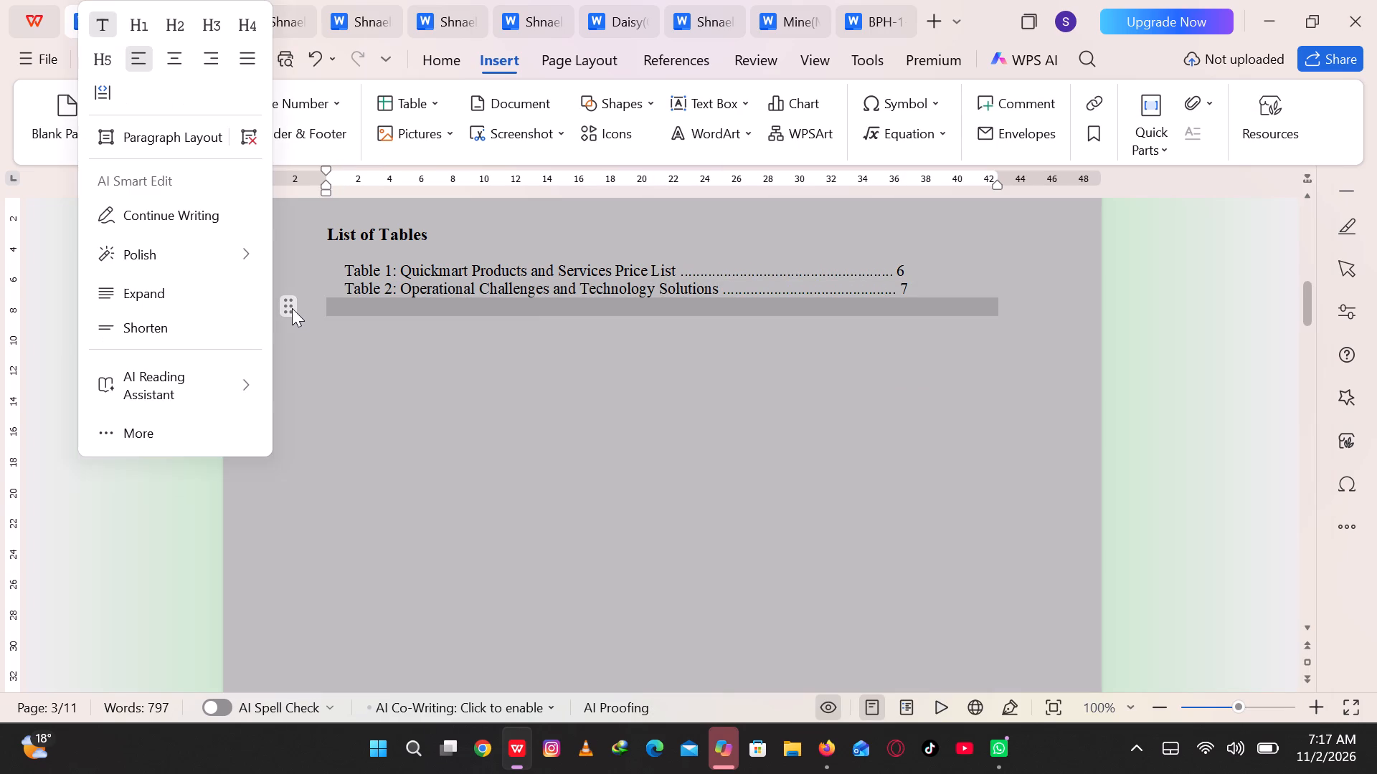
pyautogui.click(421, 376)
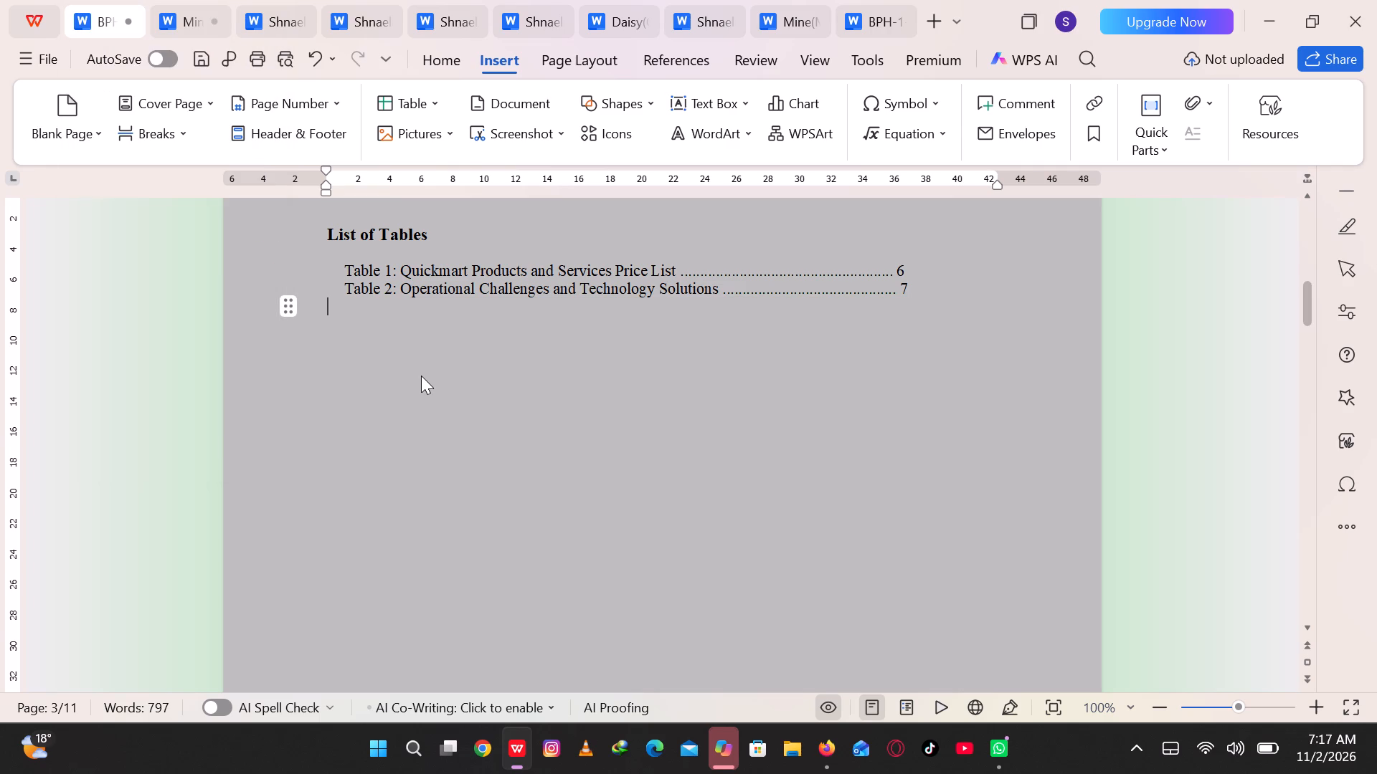
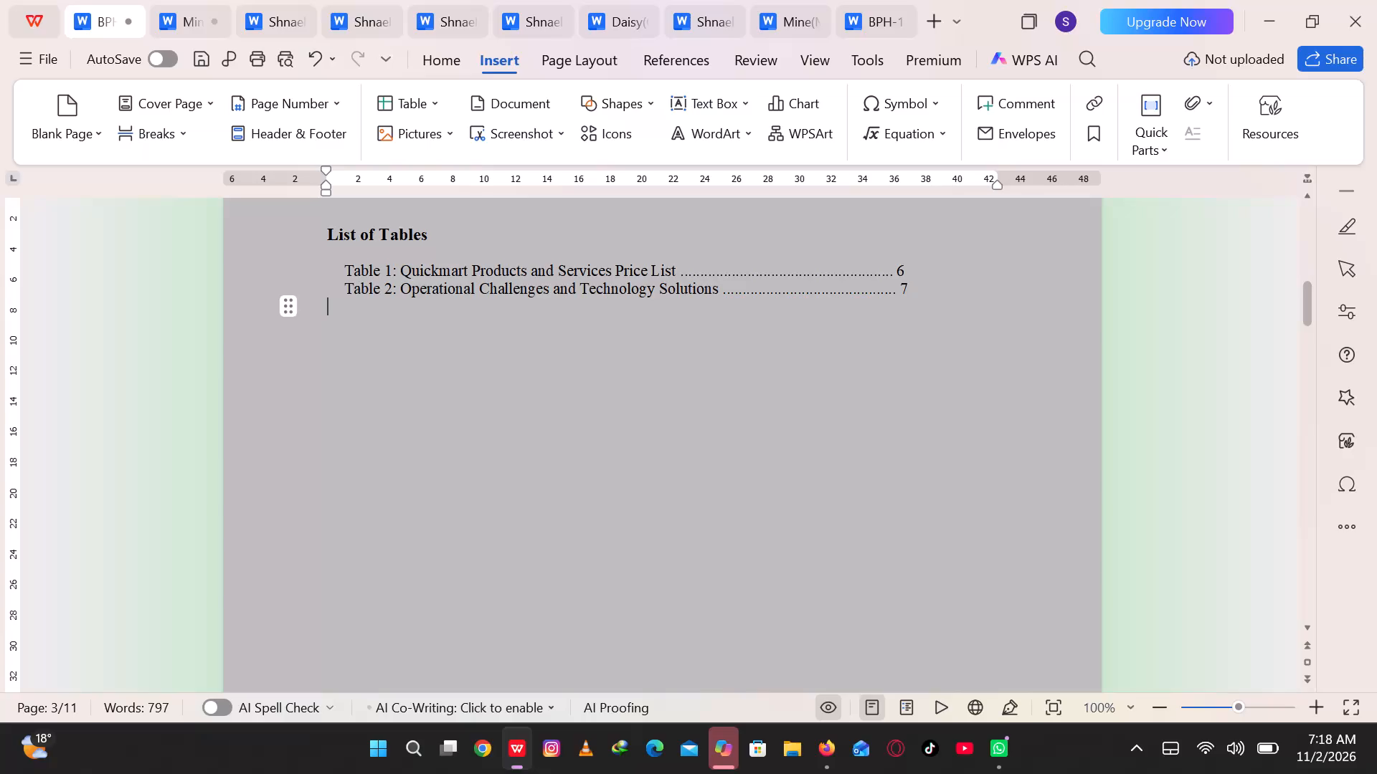
# Review the pages from the List of Tables back to the title at the start of the cover page.
pyautogui.press('Up')
pyautogui.press('Up')
pyautogui.press('Up')
pyautogui.press('Up')
pyautogui.press('Up')
pyautogui.press('Up')
pyautogui.press('Up')
pyautogui.press('Up')
pyautogui.press('Up')
pyautogui.press('Up')
pyautogui.press('Up')
pyautogui.press('Up')
pyautogui.press('Up')
pyautogui.press('Up')
pyautogui.press('Up')
pyautogui.press('Up')
pyautogui.press('Up')
pyautogui.press('Up')
pyautogui.press('Up')
pyautogui.press('Up')
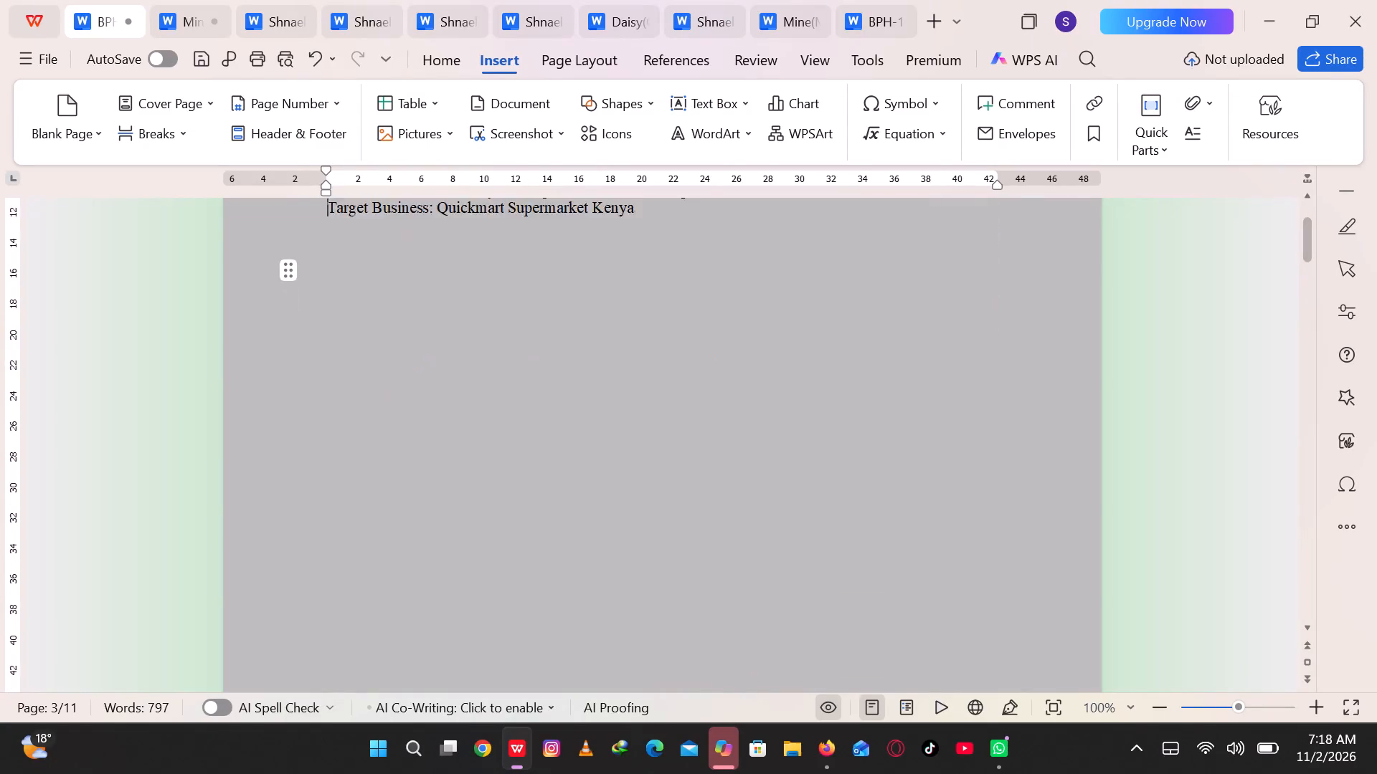
pyautogui.press('Up')
pyautogui.press('Up')
pyautogui.press('Up')
pyautogui.press('Up')
pyautogui.press('Up')
pyautogui.press('Up')
pyautogui.press('Up')
pyautogui.press('Up')
pyautogui.press('Up')
pyautogui.press('Up')
pyautogui.press('Up')
pyautogui.press('Up')
pyautogui.press('Up')
pyautogui.press('Up')
pyautogui.press('Up')
pyautogui.press('Up')
pyautogui.press('Up')
pyautogui.press('Up')
pyautogui.press('Up')
pyautogui.press('Up')
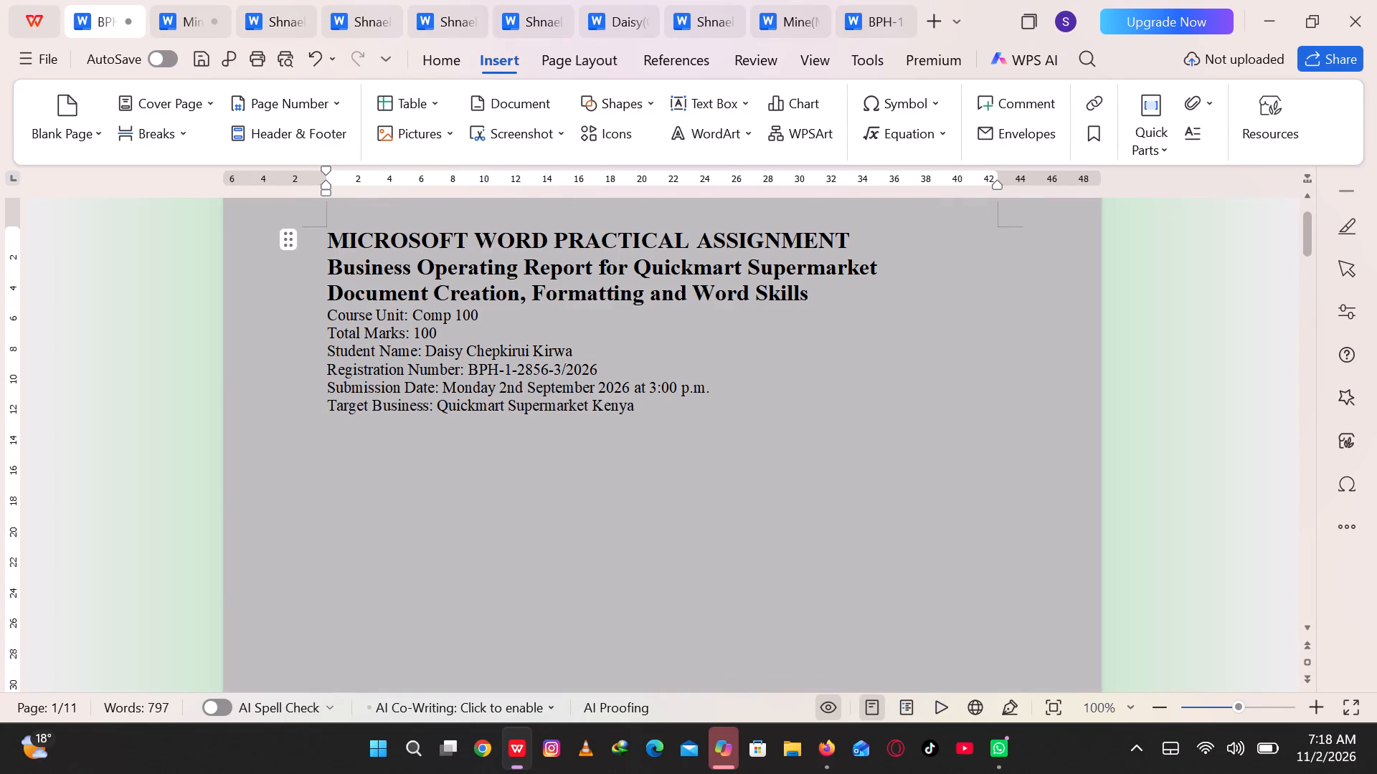
# Save the changes to the Quickmart Supermarket report.
pyautogui.click(195, 67)
# Open the report's file commands to reach the saving, sharing and export options.
pyautogui.click(42, 64)
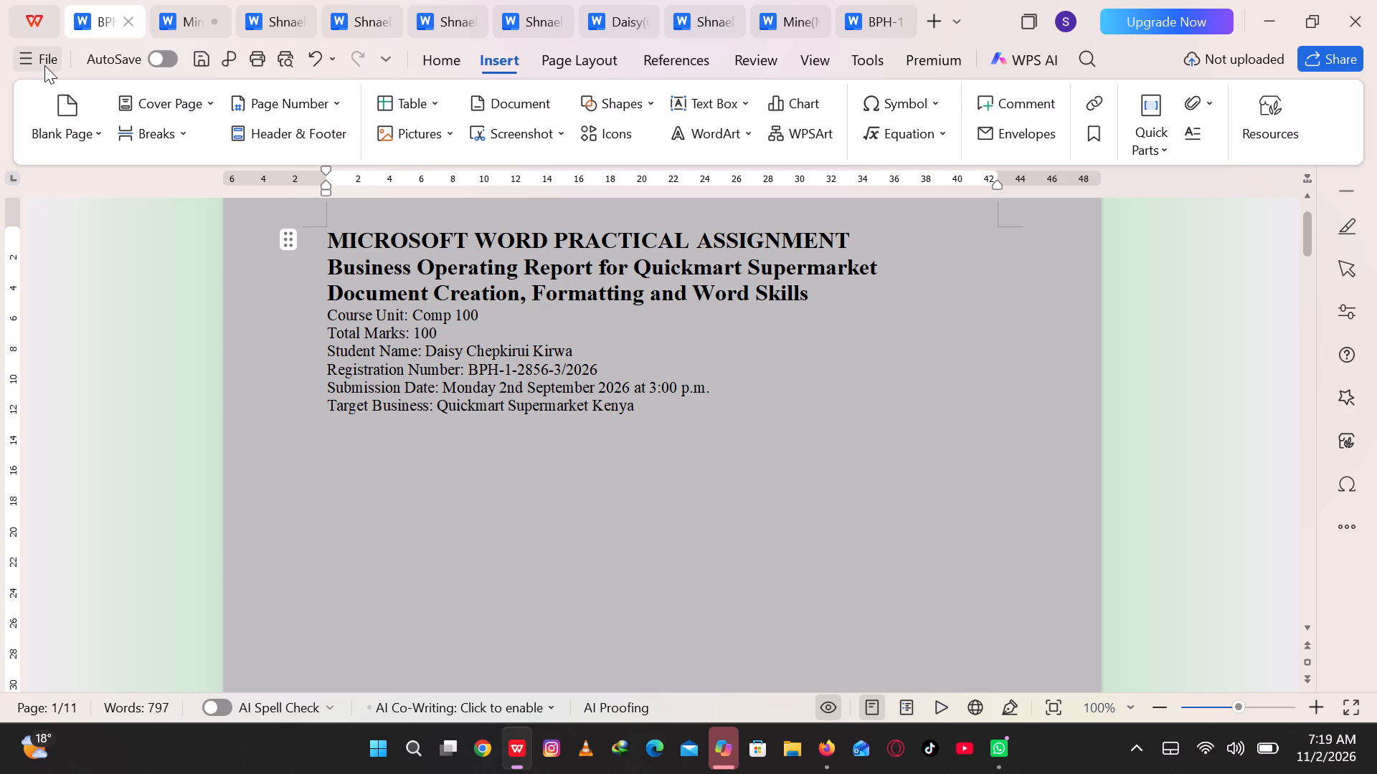
pyautogui.click(45, 64)
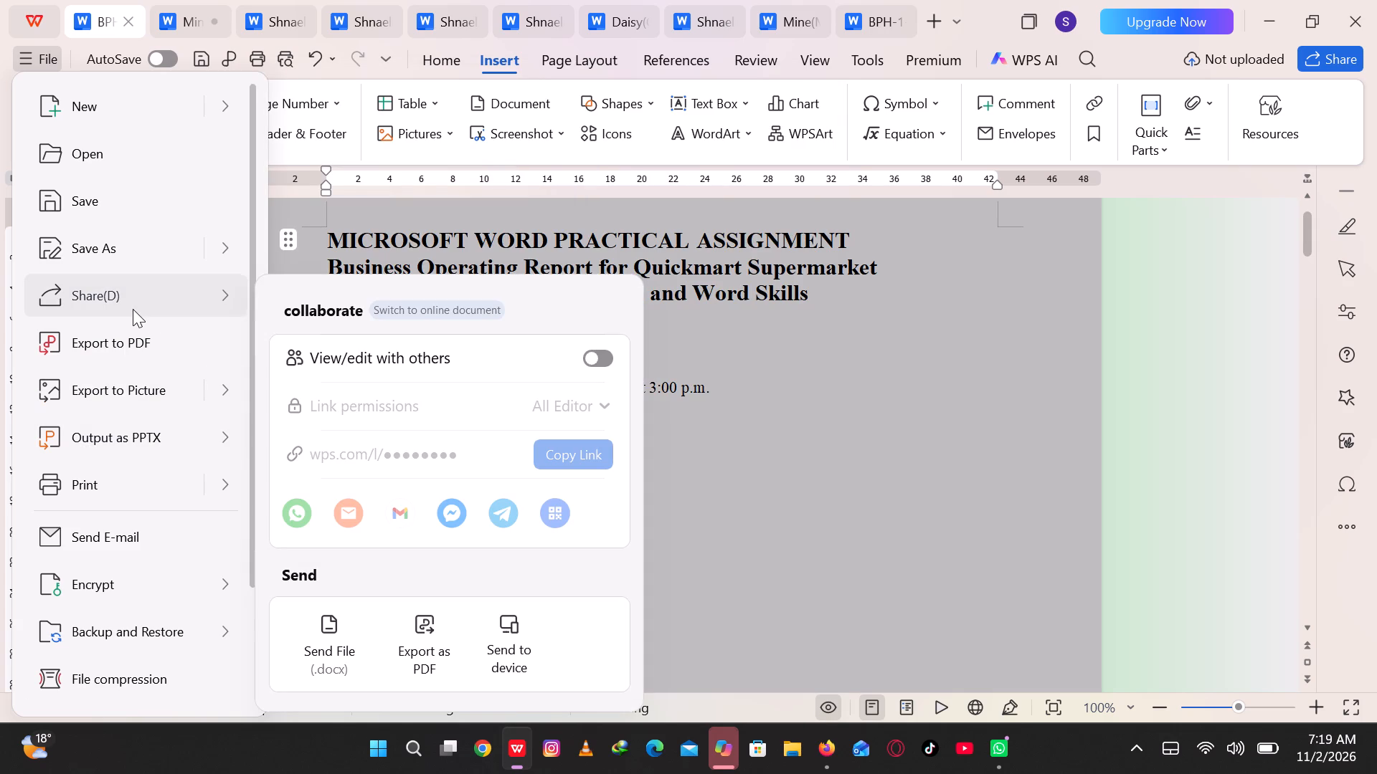
# Save a copy of the Quickmart Supermarket report to the Desktop as a Word document (.docx), keeping its existing file name.
pyautogui.click(125, 264)
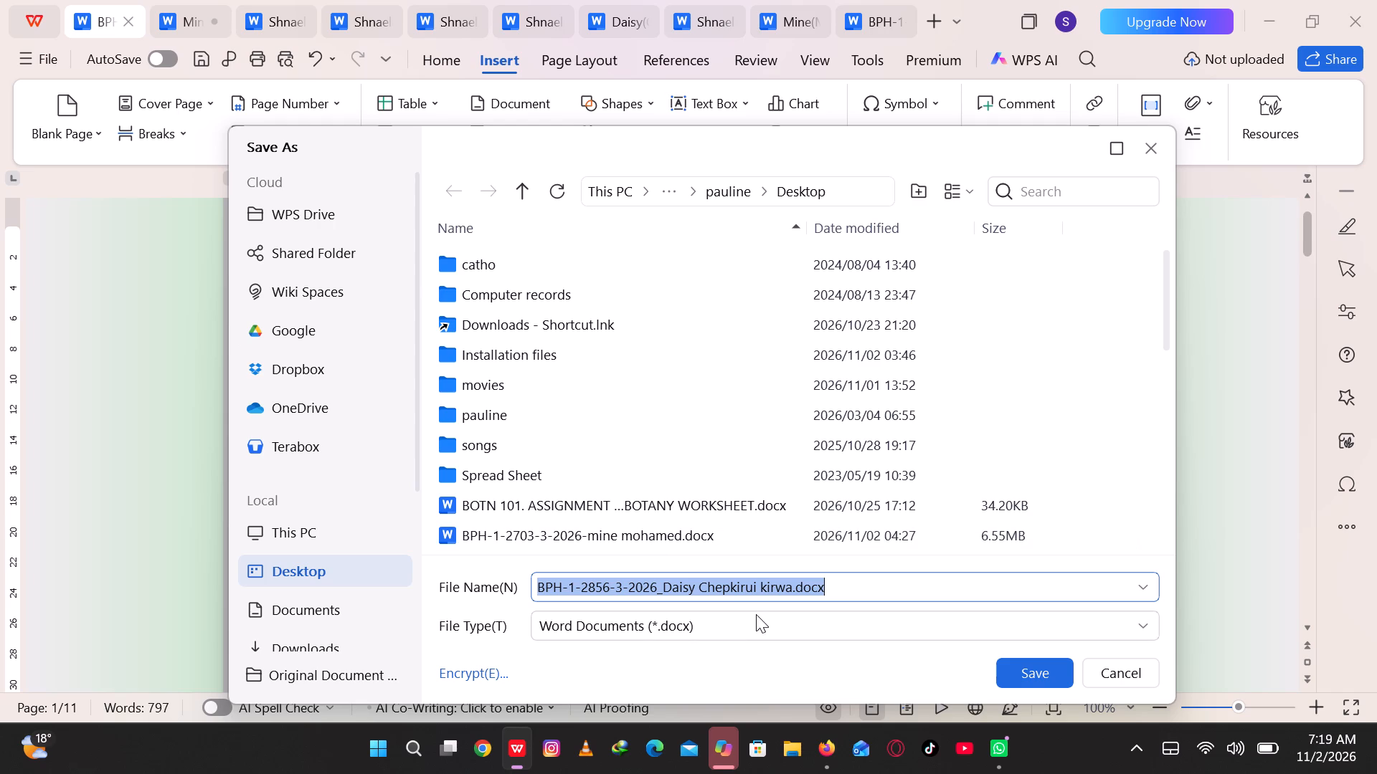
pyautogui.click(1018, 673)
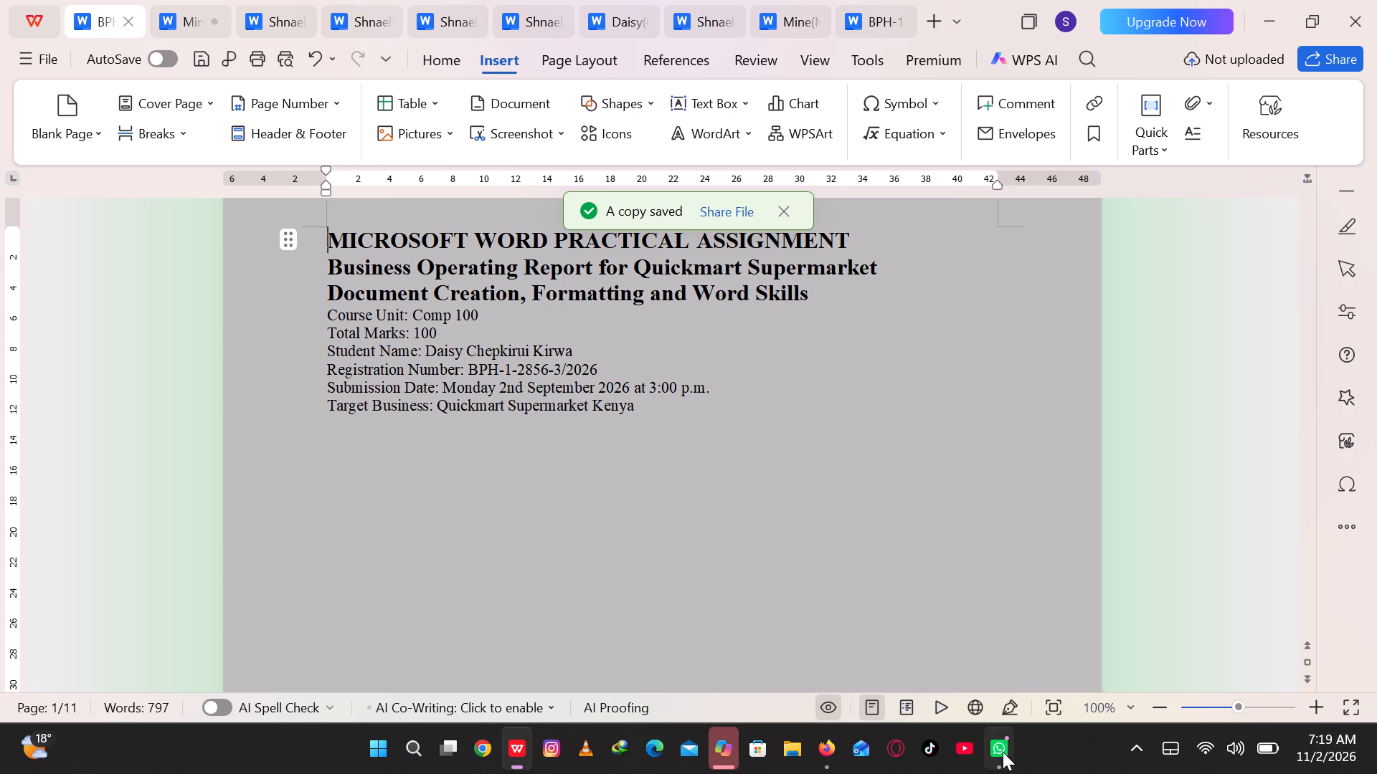
# Switch to File Explorer and open the Desktop folder containing the saved report copy.
pyautogui.click(785, 746)
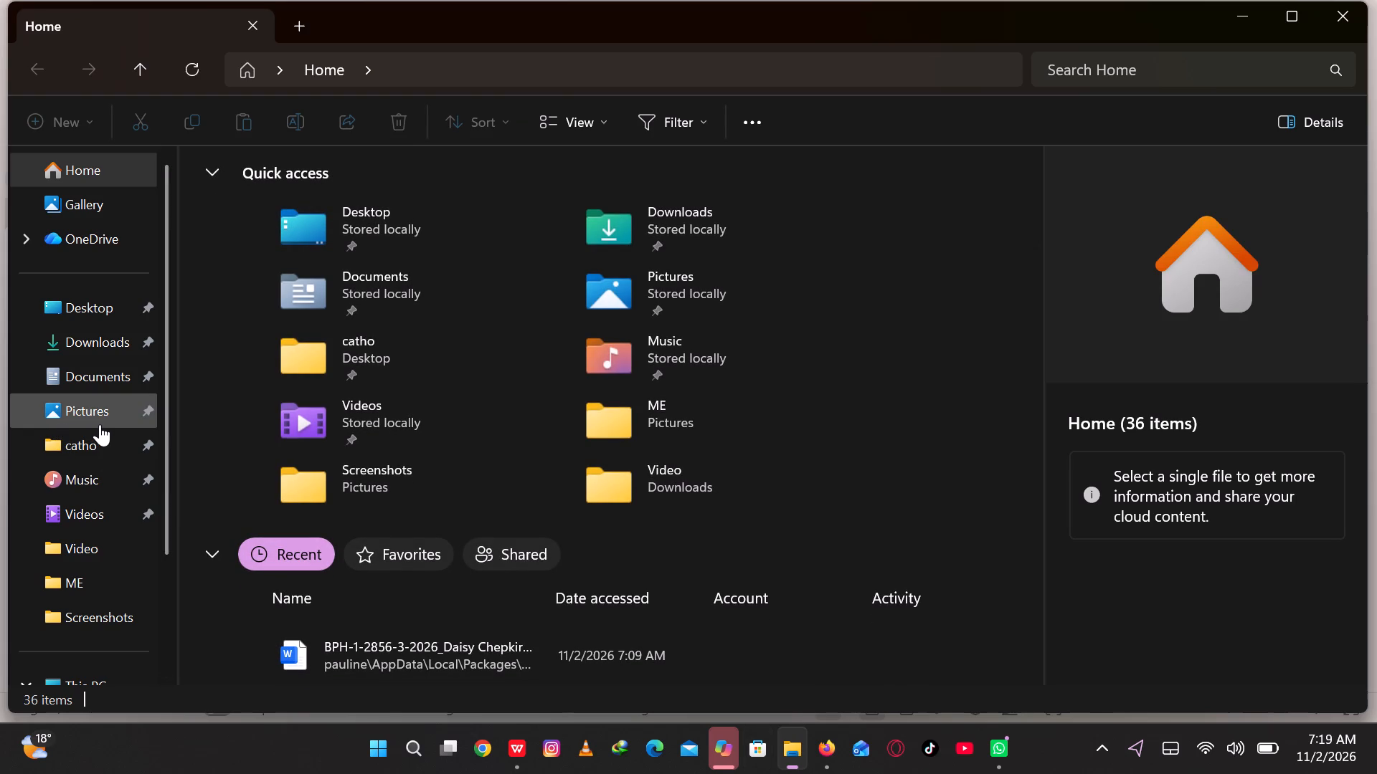
pyautogui.click(65, 316)
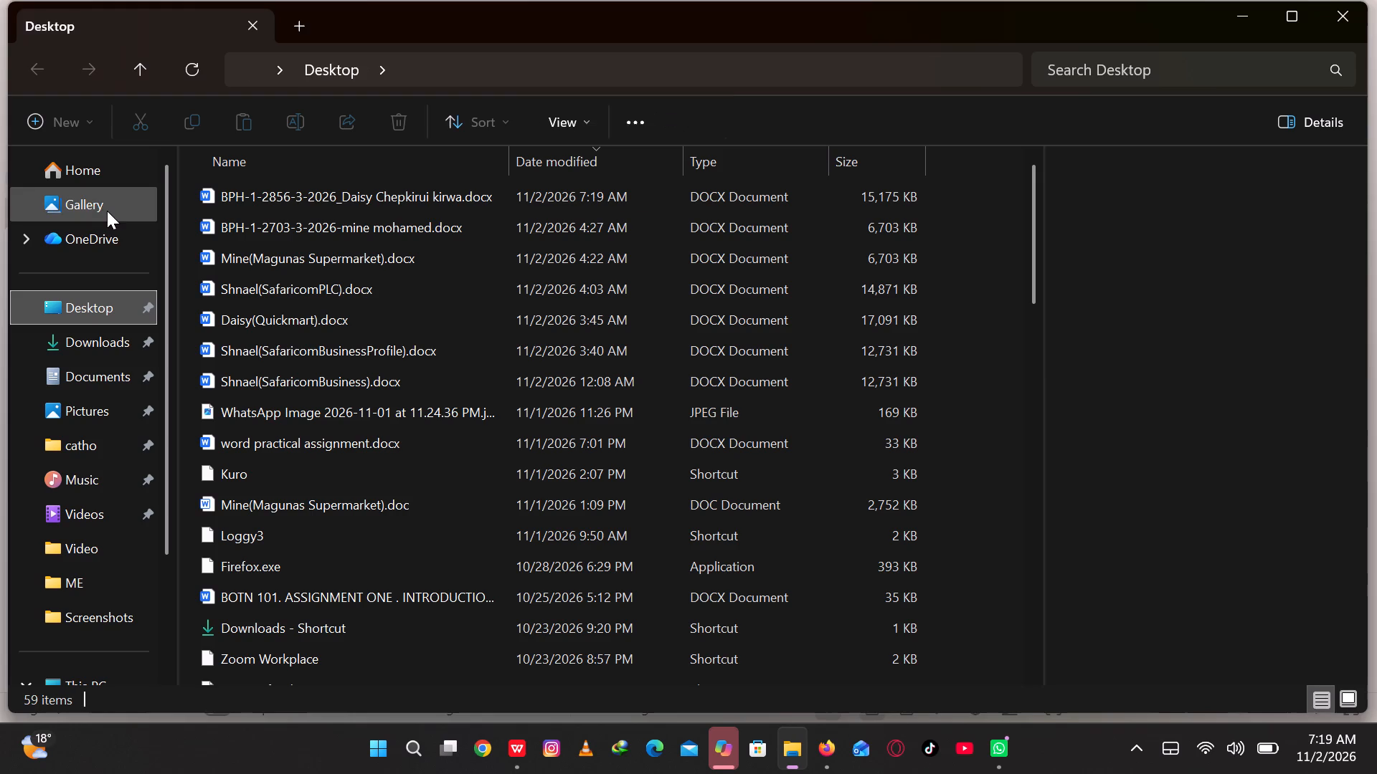
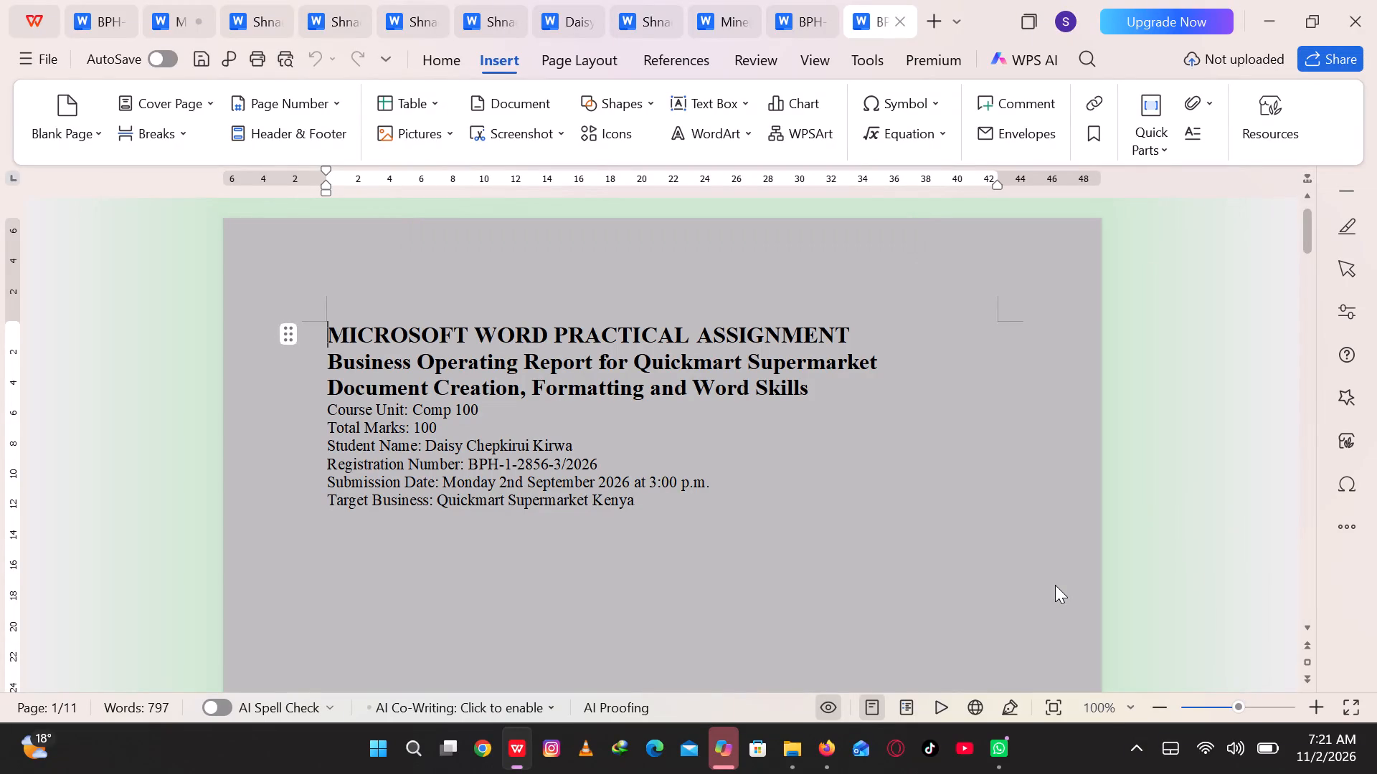
# Review the report from the cover page title through to the section entries in the Table of Contents.
pyautogui.press('Right')
pyautogui.press('Down')
pyautogui.press('Down')
pyautogui.press('Down')
pyautogui.press('Down')
pyautogui.press('Down')
pyautogui.press('Down')
pyautogui.press('Down')
pyautogui.press('Down')
pyautogui.press('Down')
pyautogui.press('Down')
pyautogui.press('Down')
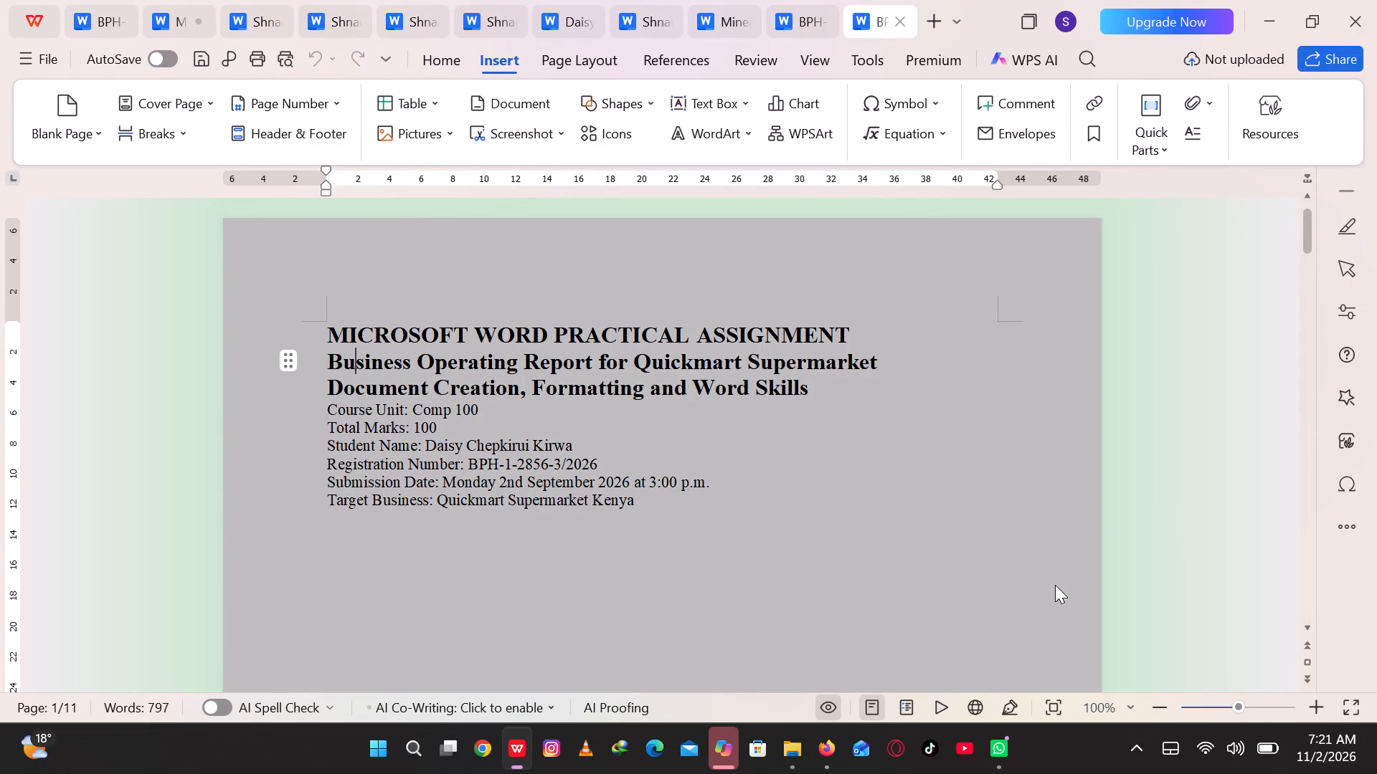
pyautogui.press('Down')
pyautogui.press('Down')
pyautogui.press('Down')
pyautogui.press('Down')
pyautogui.press('Down')
pyautogui.press('Down')
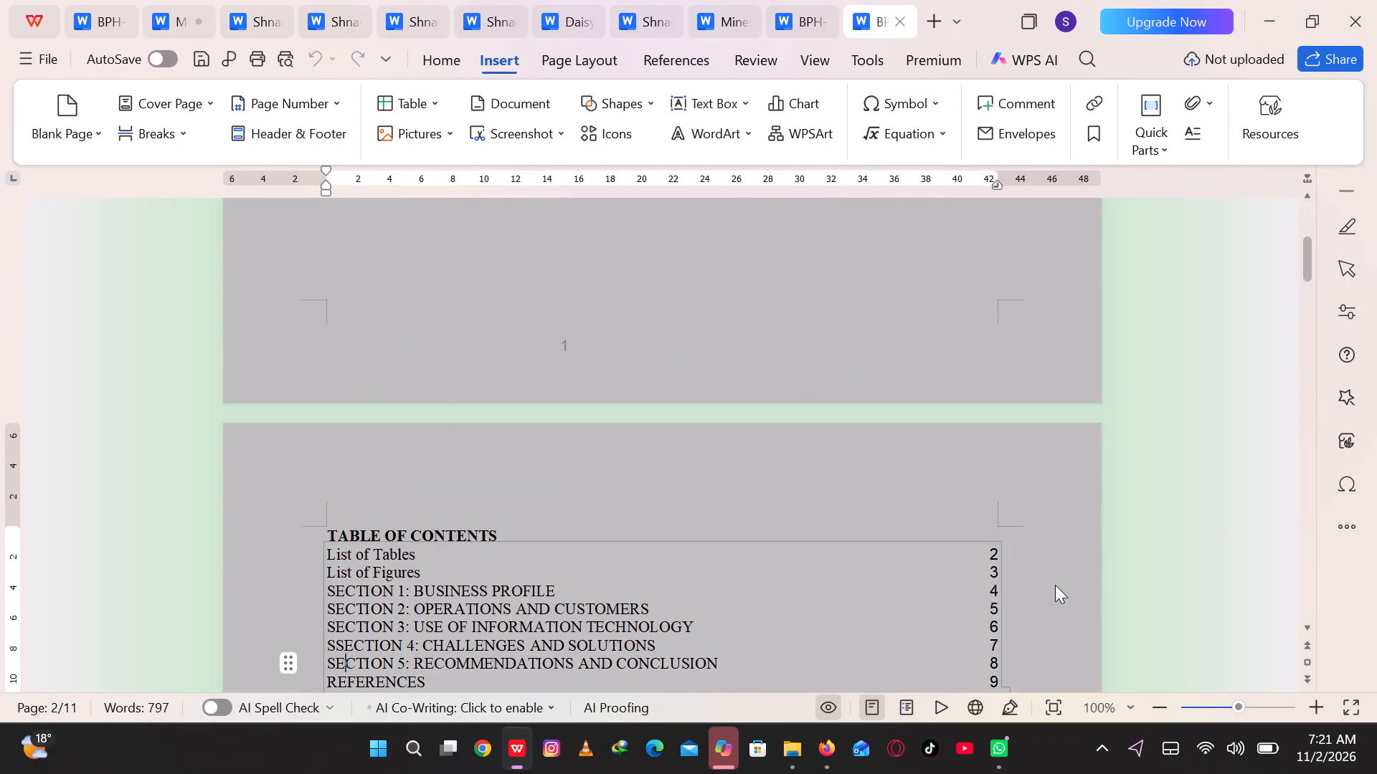
# Look back from the Table of Contents entries to the assignment details on the cover page.
pyautogui.press('Up')
pyautogui.press('Up')
pyautogui.press('Up')
pyautogui.press('Up')
pyautogui.press('Up')
pyautogui.press('Up')
pyautogui.press('Up')
pyautogui.press('Up')
pyautogui.press('Up')
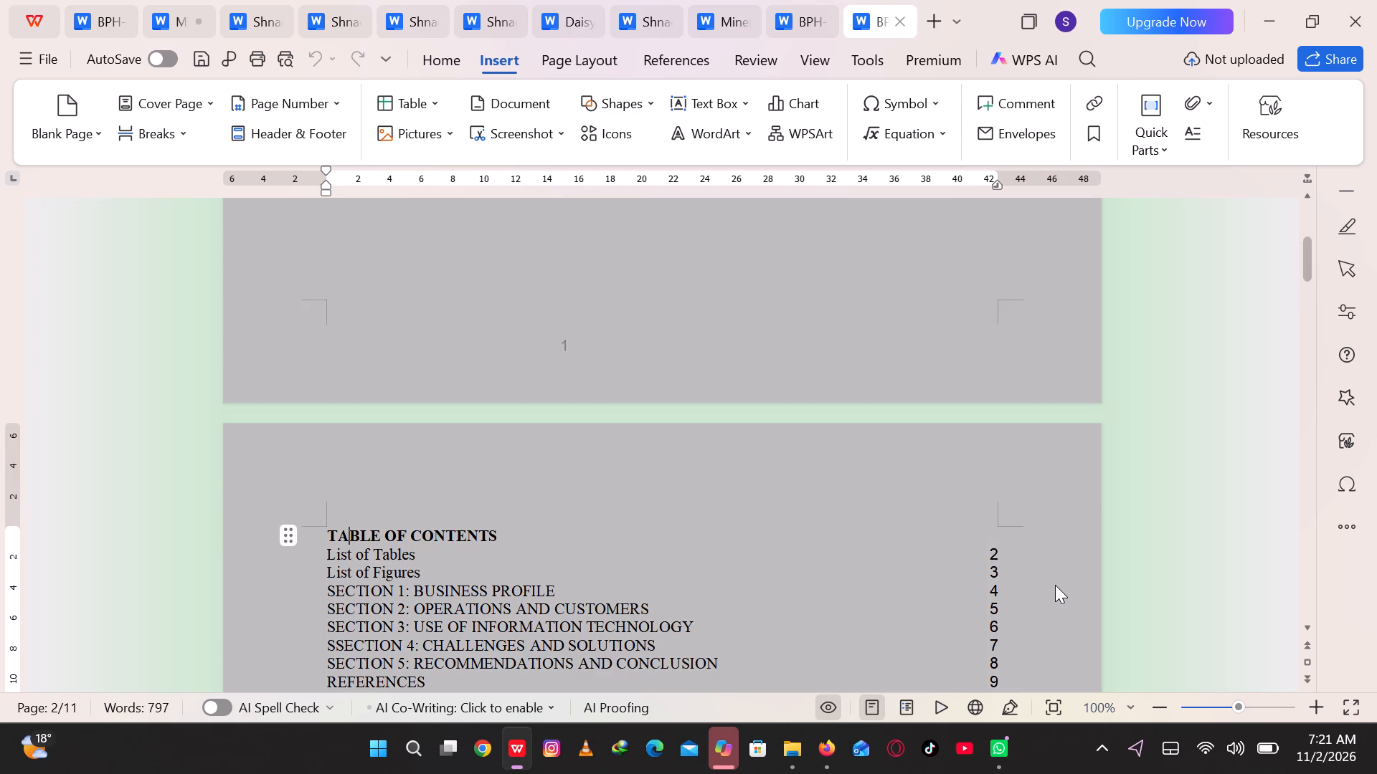
pyautogui.press('Up')
pyautogui.press('Up')
pyautogui.press('Up')
pyautogui.press('Up')
pyautogui.press('Up')
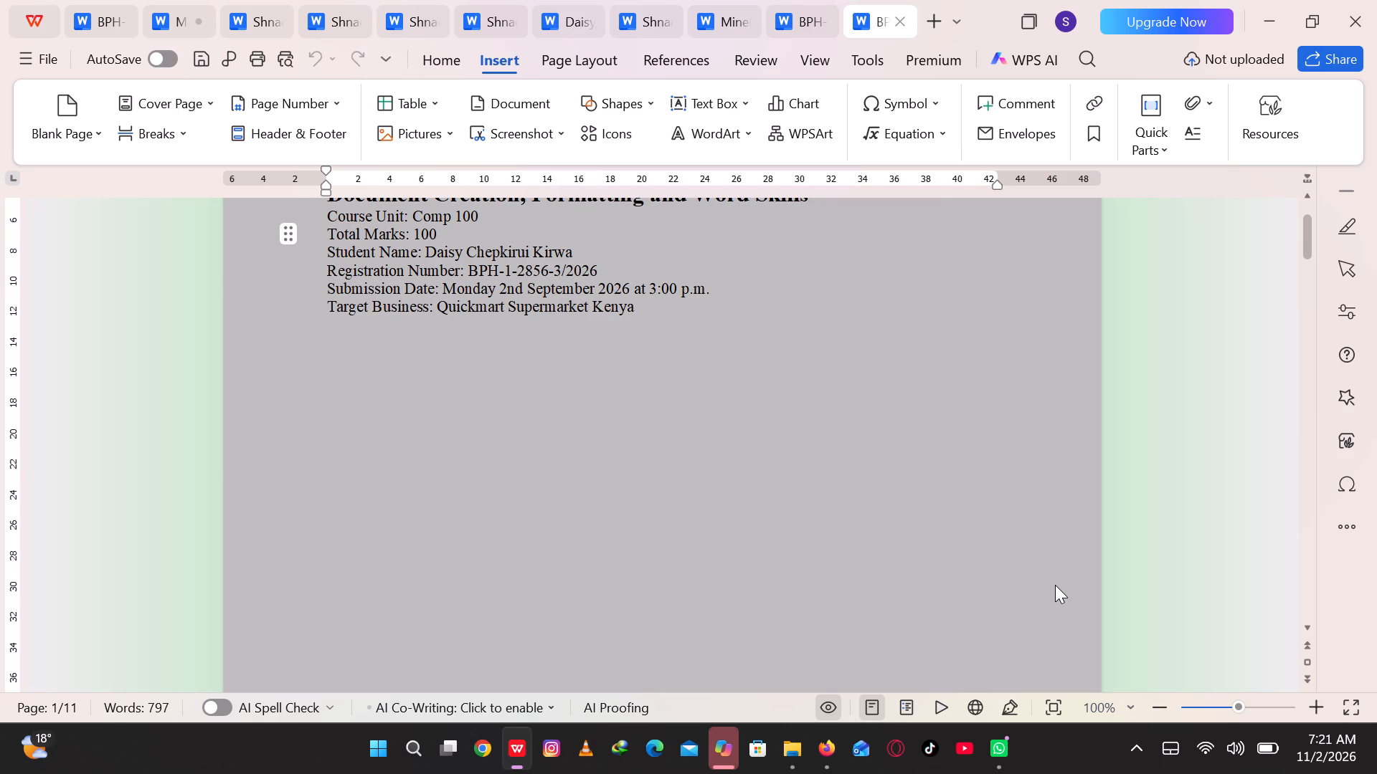
# Remove the page numbers from the cover page's footer, applying the removal from the current page onward.
pyautogui.press('Down')
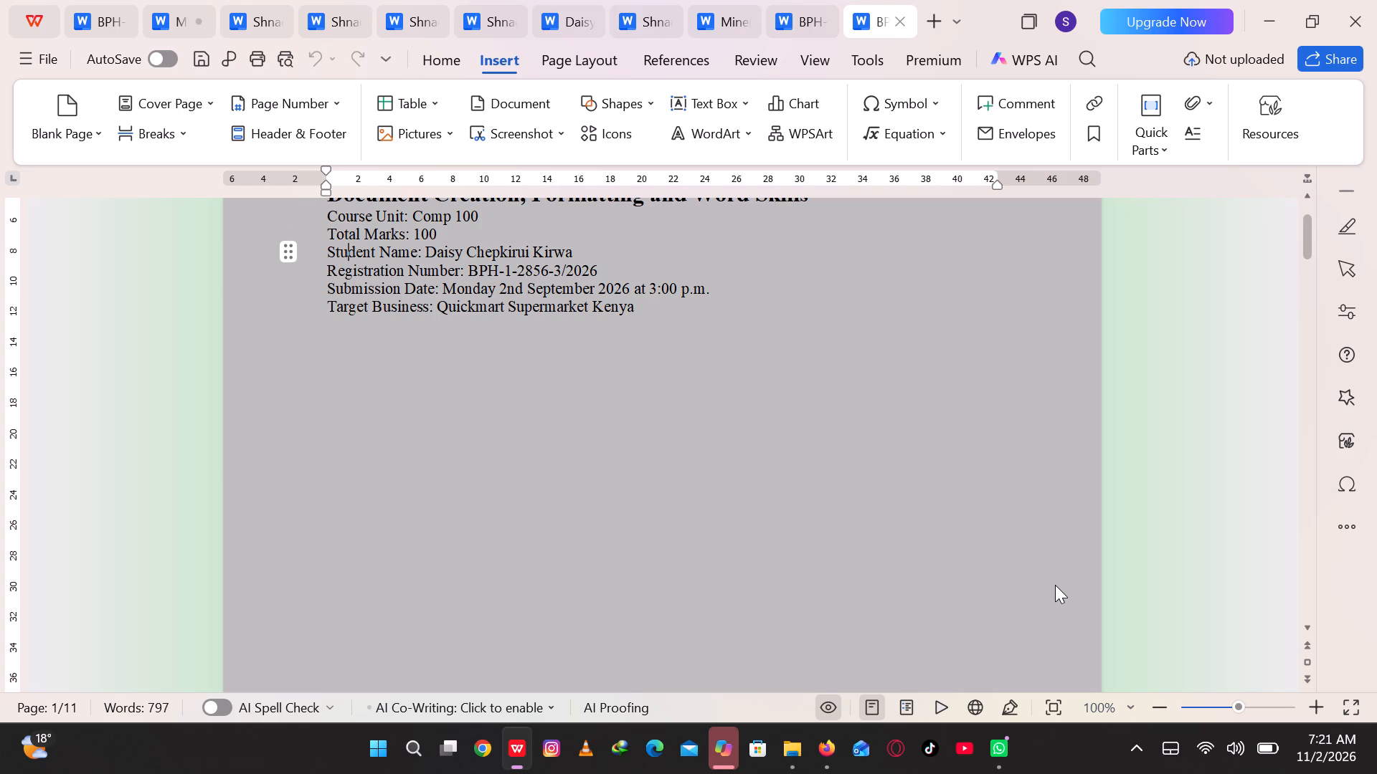
pyautogui.press('Down')
pyautogui.press('Down')
pyautogui.press('Down')
pyautogui.press('Down')
pyautogui.press('Down')
pyautogui.press('Down')
pyautogui.press('Down')
pyautogui.press('Down')
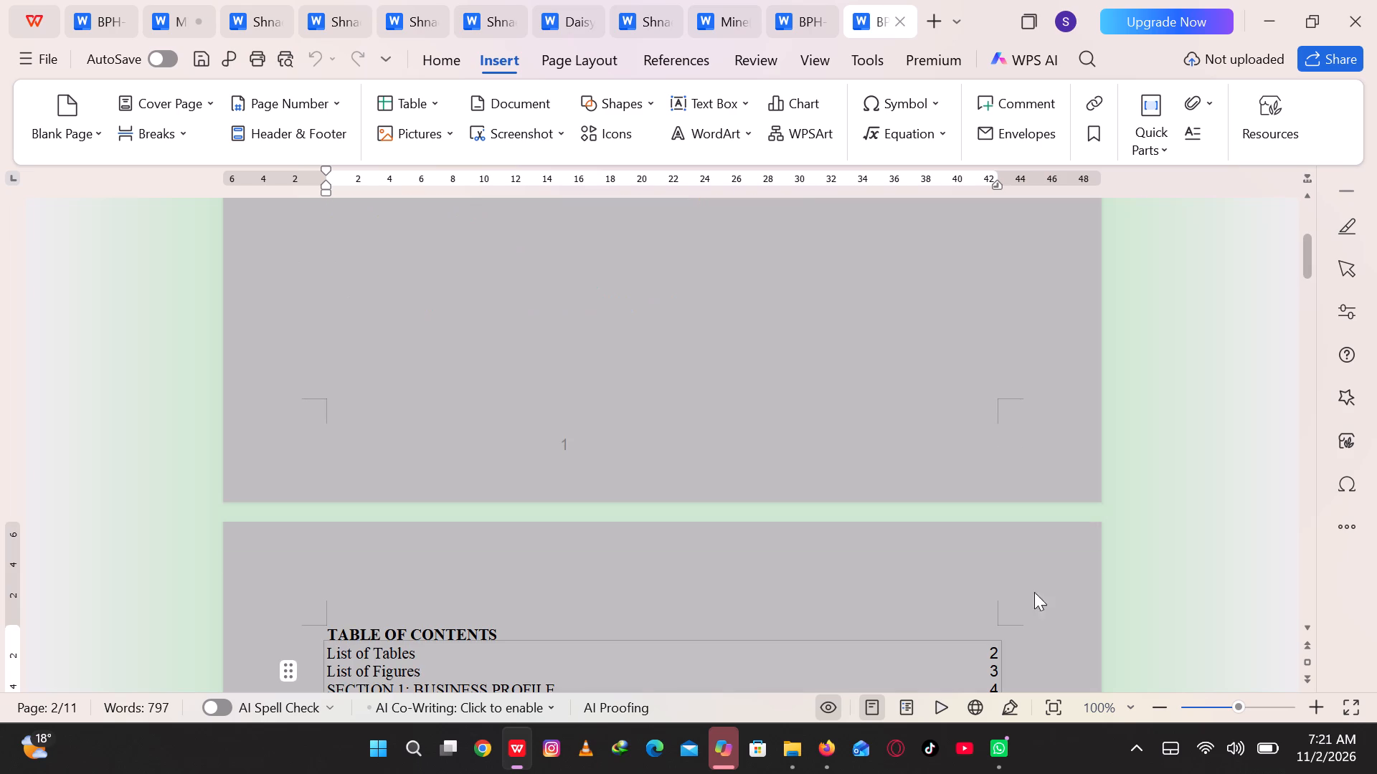
pyautogui.click(554, 446)
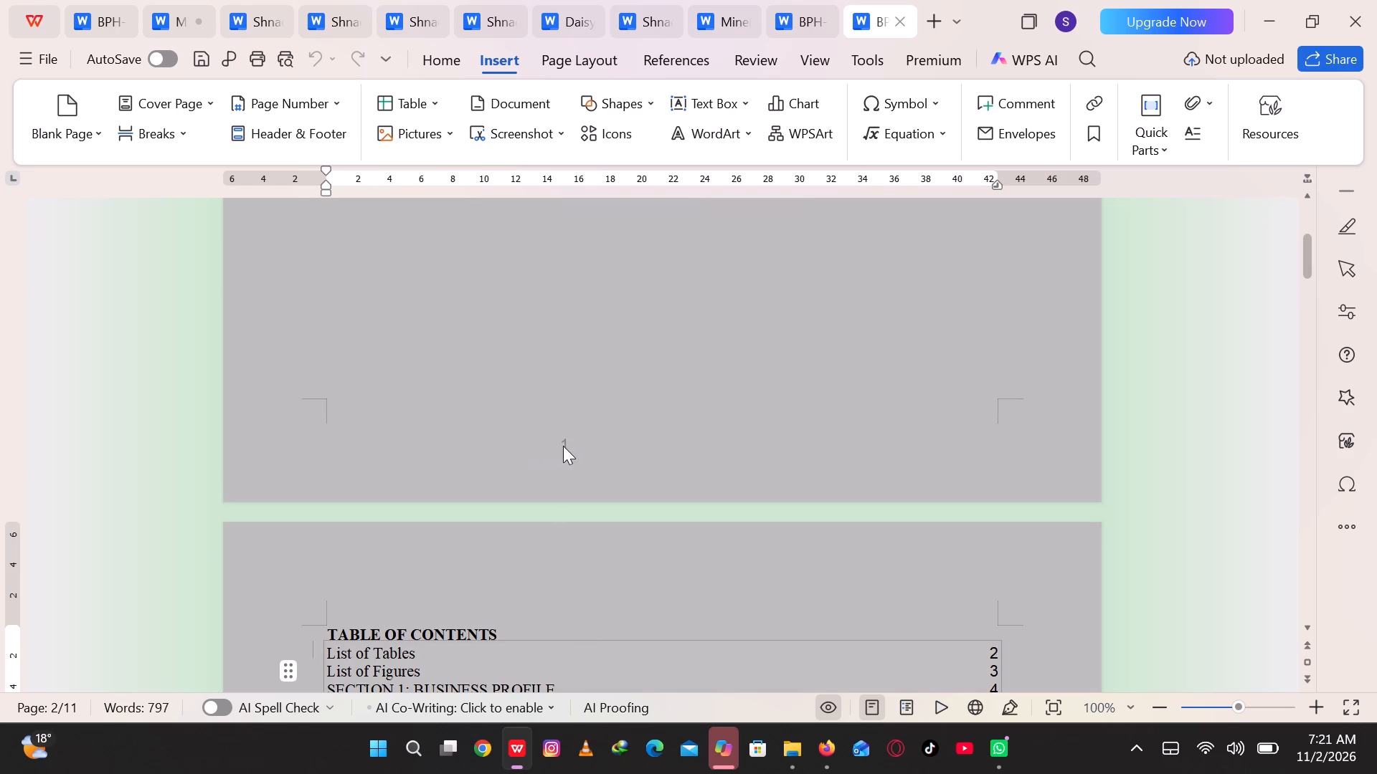
pyautogui.tripleClick(569, 445)
pyautogui.click(569, 445)
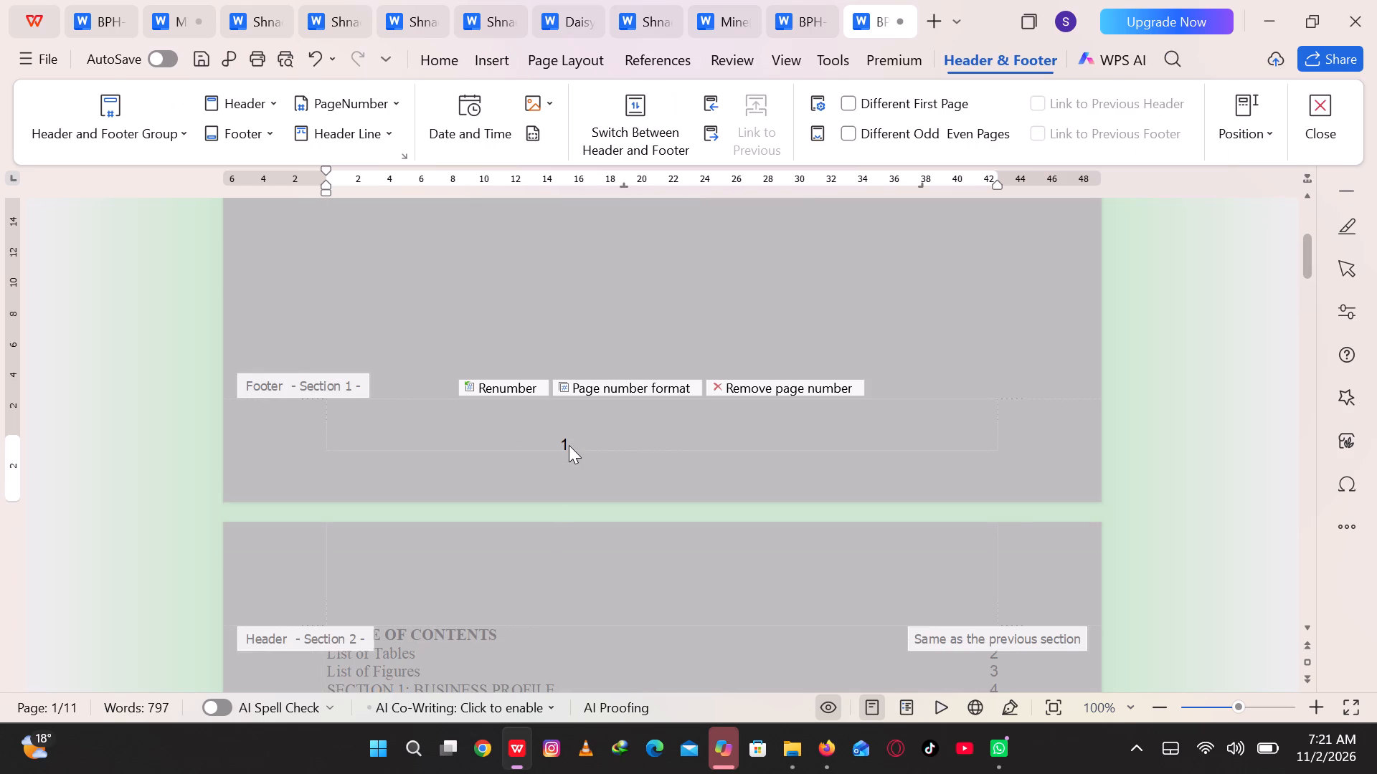
pyautogui.click(720, 380)
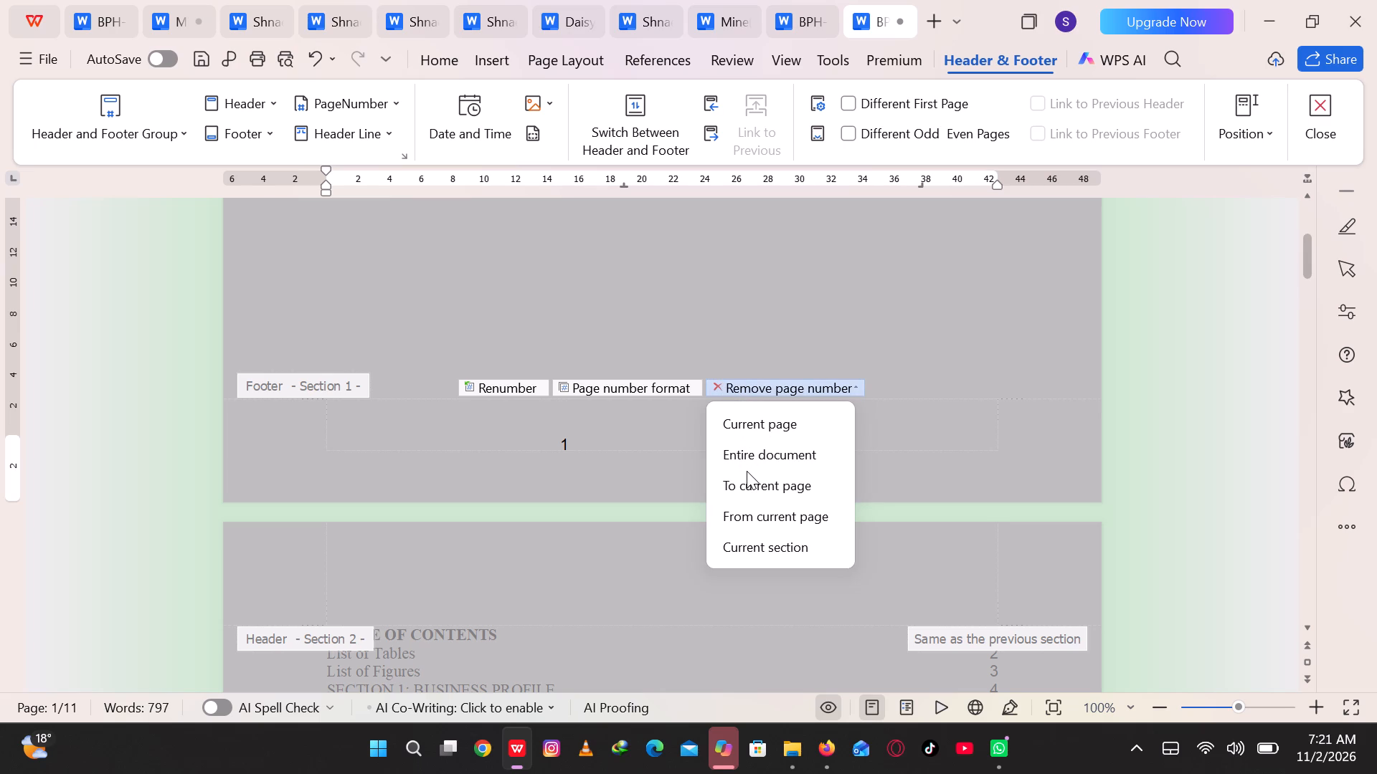
pyautogui.click(760, 521)
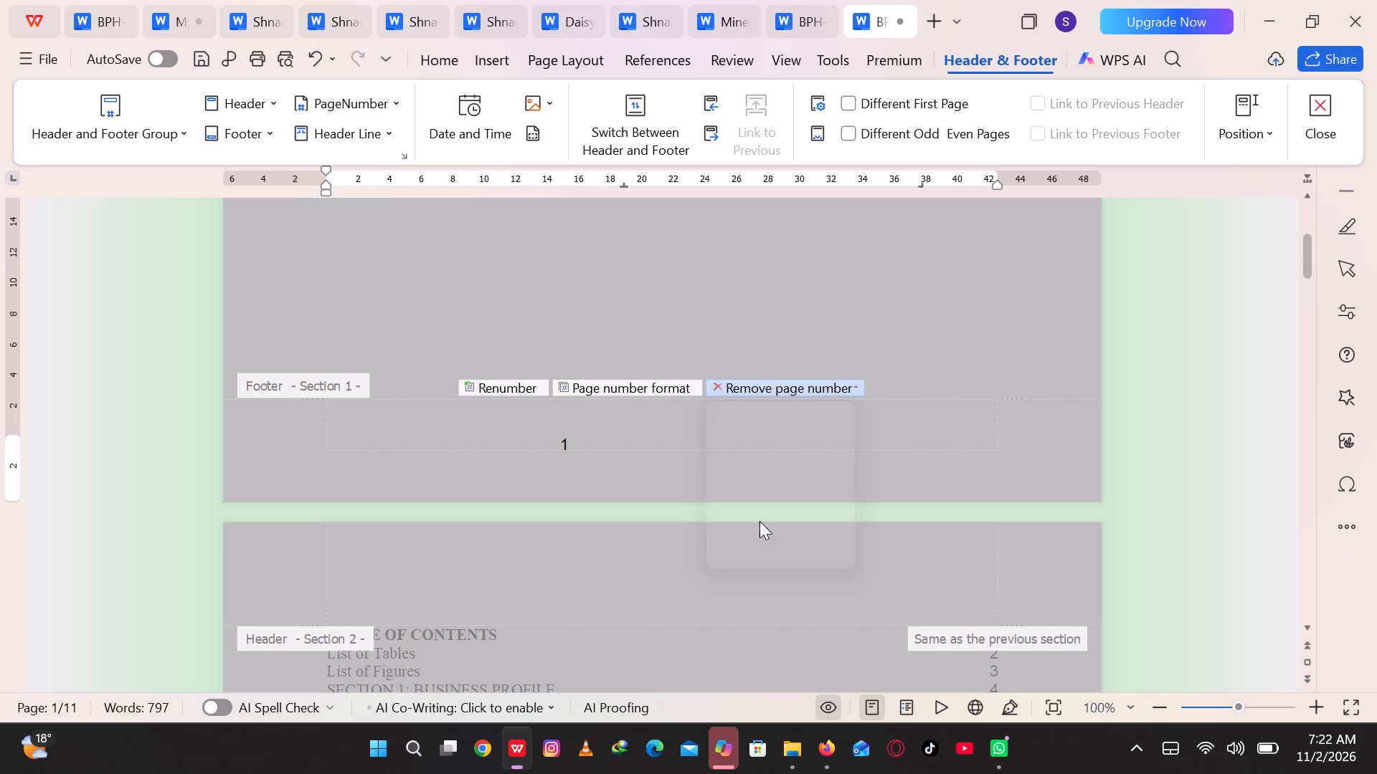
pyautogui.doubleClick(775, 340)
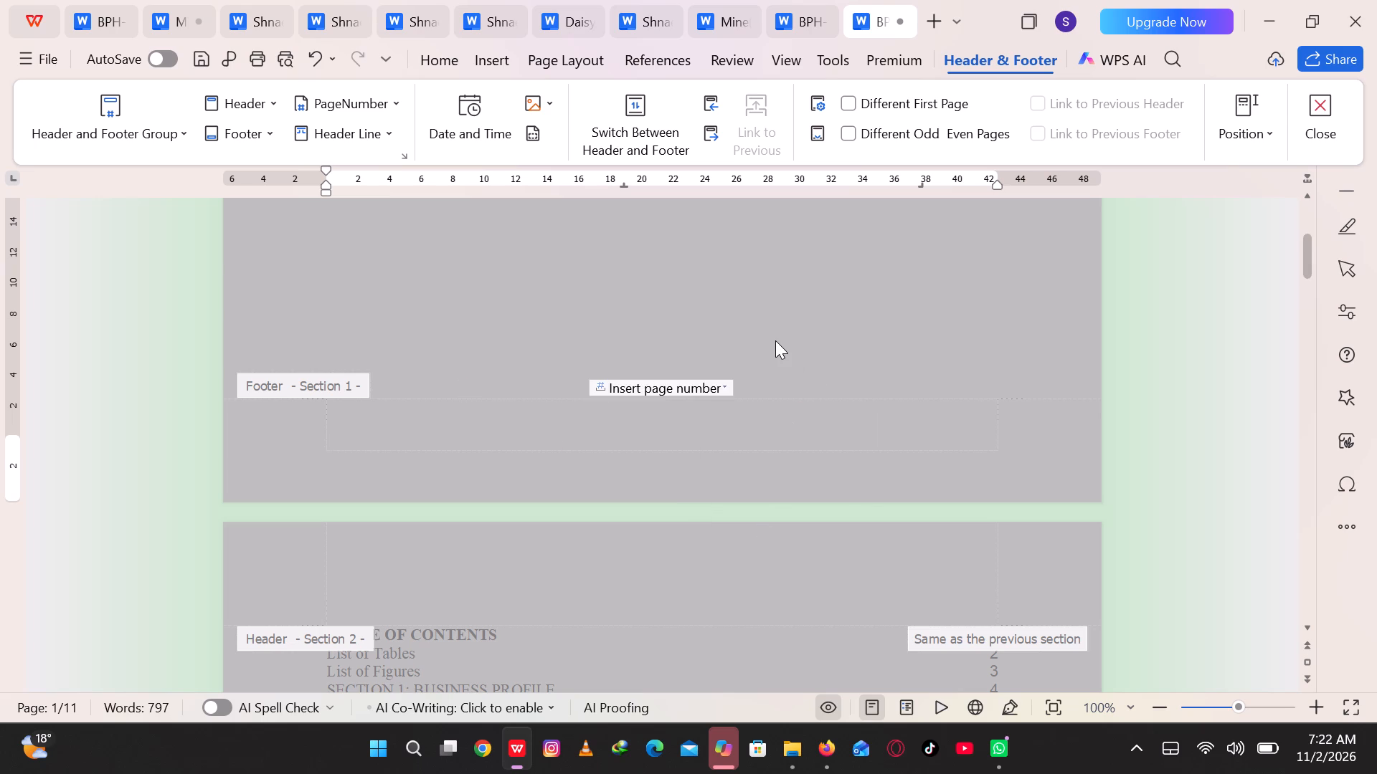
# Check the page footers from the cover page through the Table of Contents to the List of Tables.
pyautogui.press('Down')
pyautogui.press('Down')
pyautogui.press('Down')
pyautogui.press('Down')
pyautogui.press('Down')
pyautogui.press('Down')
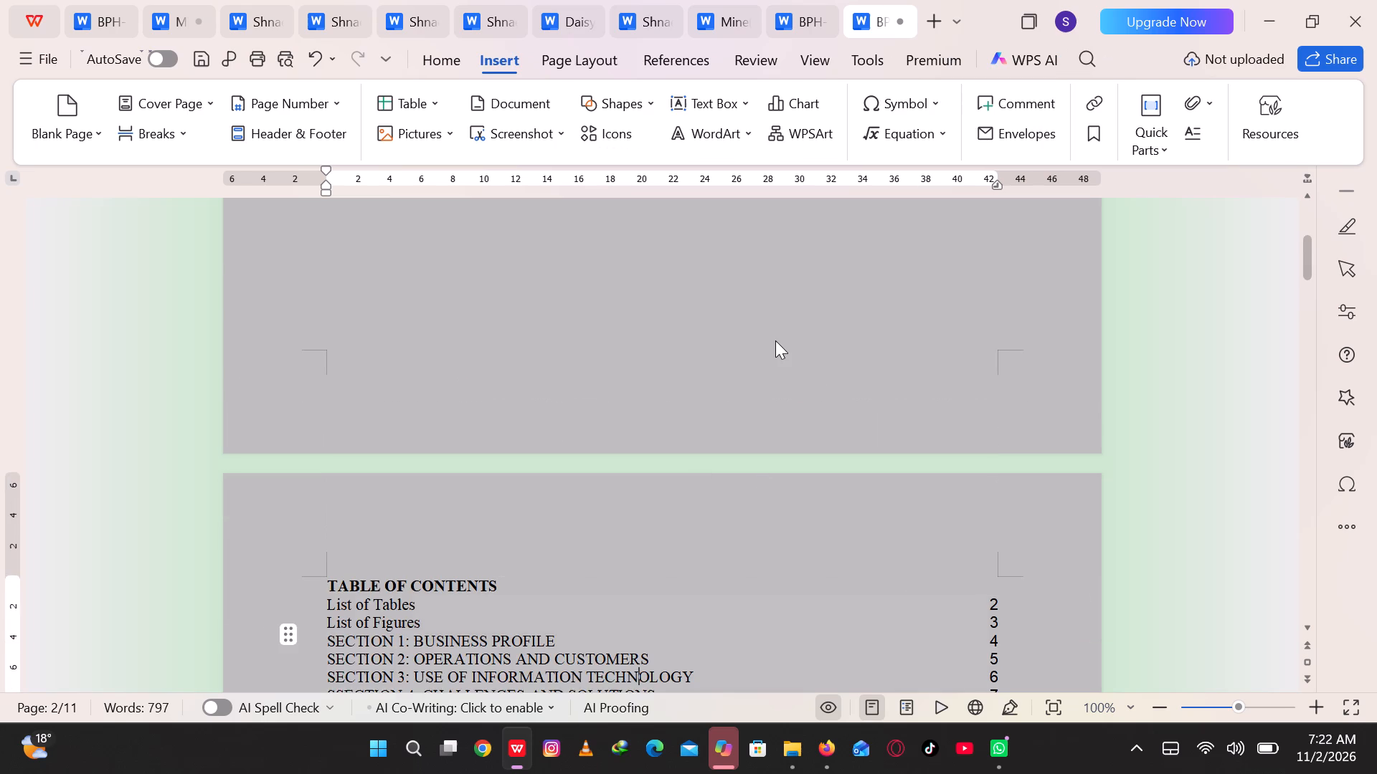
pyautogui.press('Down')
pyautogui.press('Down')
pyautogui.press('Down')
pyautogui.press('Down')
pyautogui.press('Down')
pyautogui.press('Down')
pyautogui.press('Down')
pyautogui.press('Down')
pyautogui.press('Down')
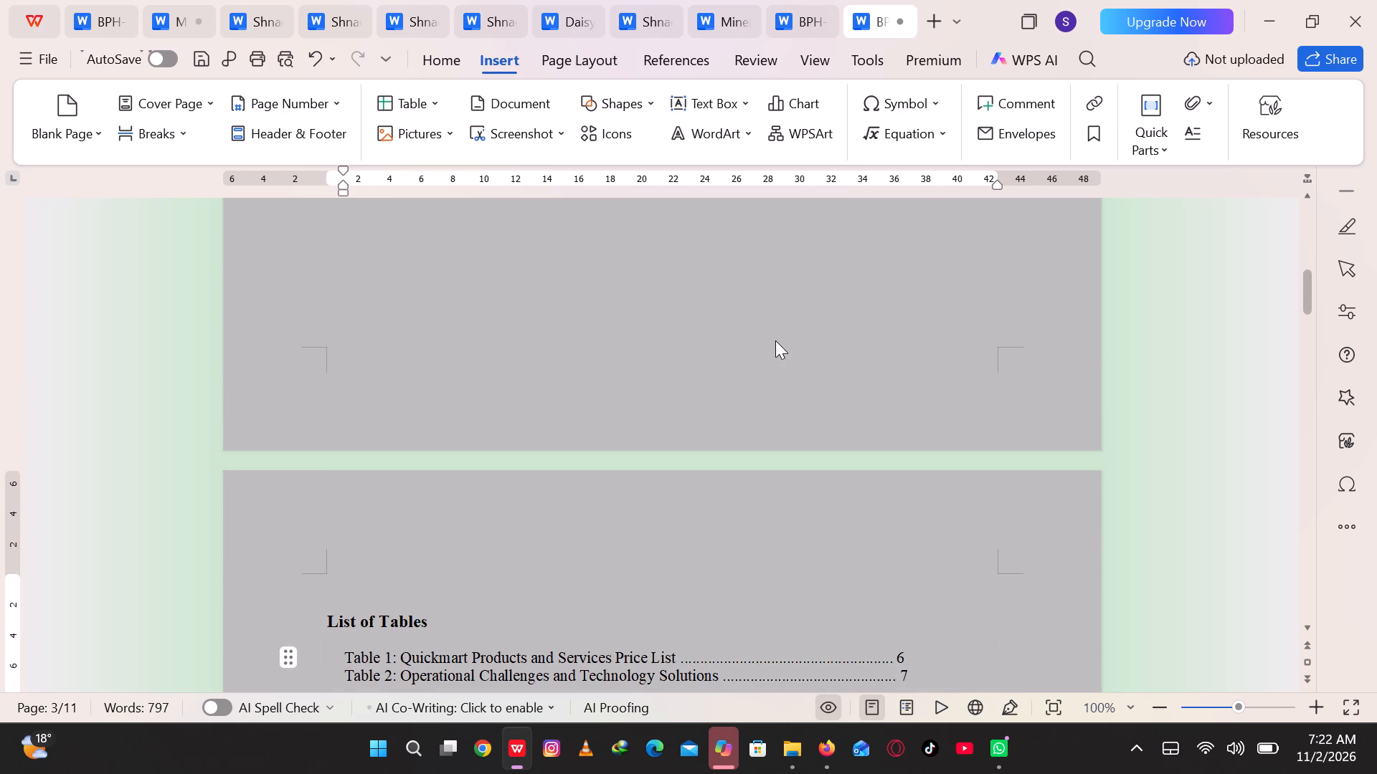
# Insert centred footer page numbers in the 1, 2, 3 format from the Table of Contents page, applied to the entire document.
pyautogui.press('Up')
pyautogui.press('Up')
pyautogui.press('Up')
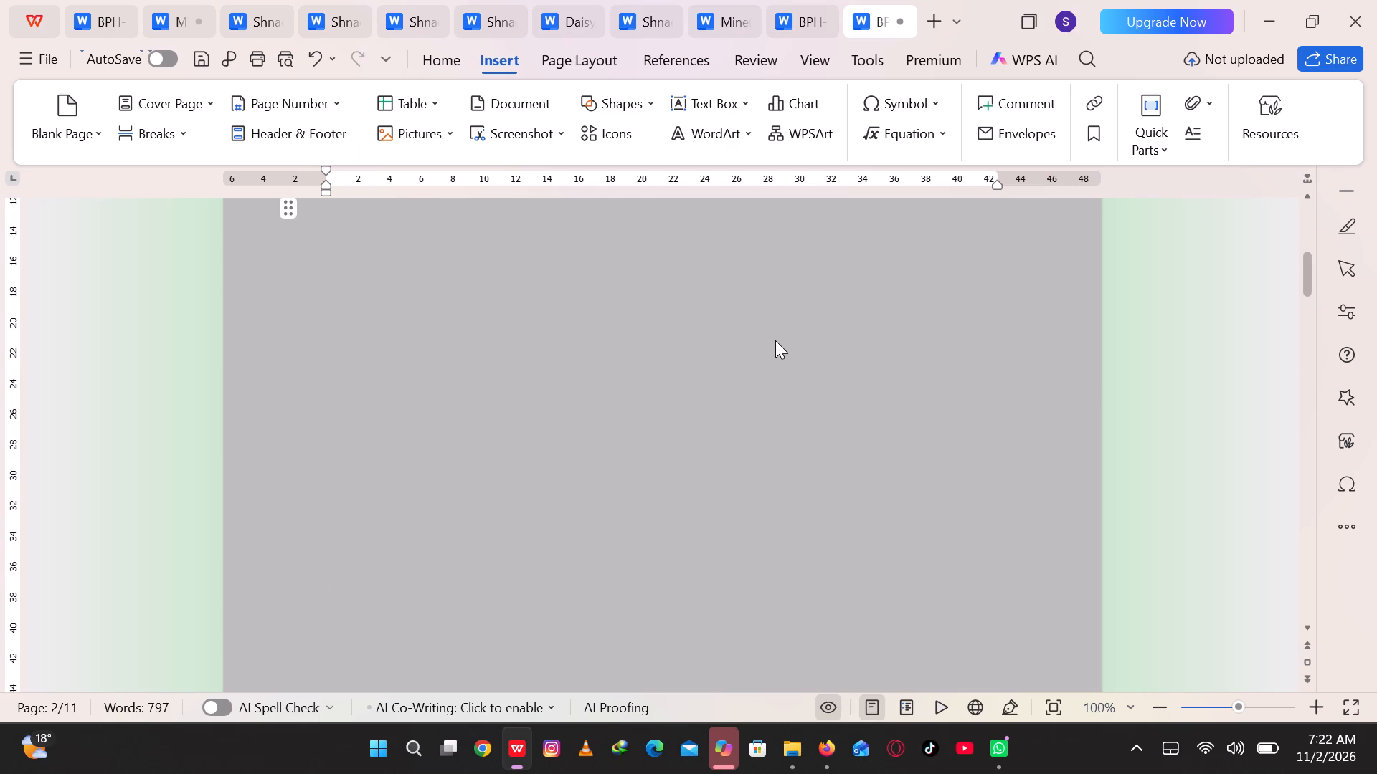
pyautogui.press('Up')
pyautogui.press('Down')
pyautogui.press('Down')
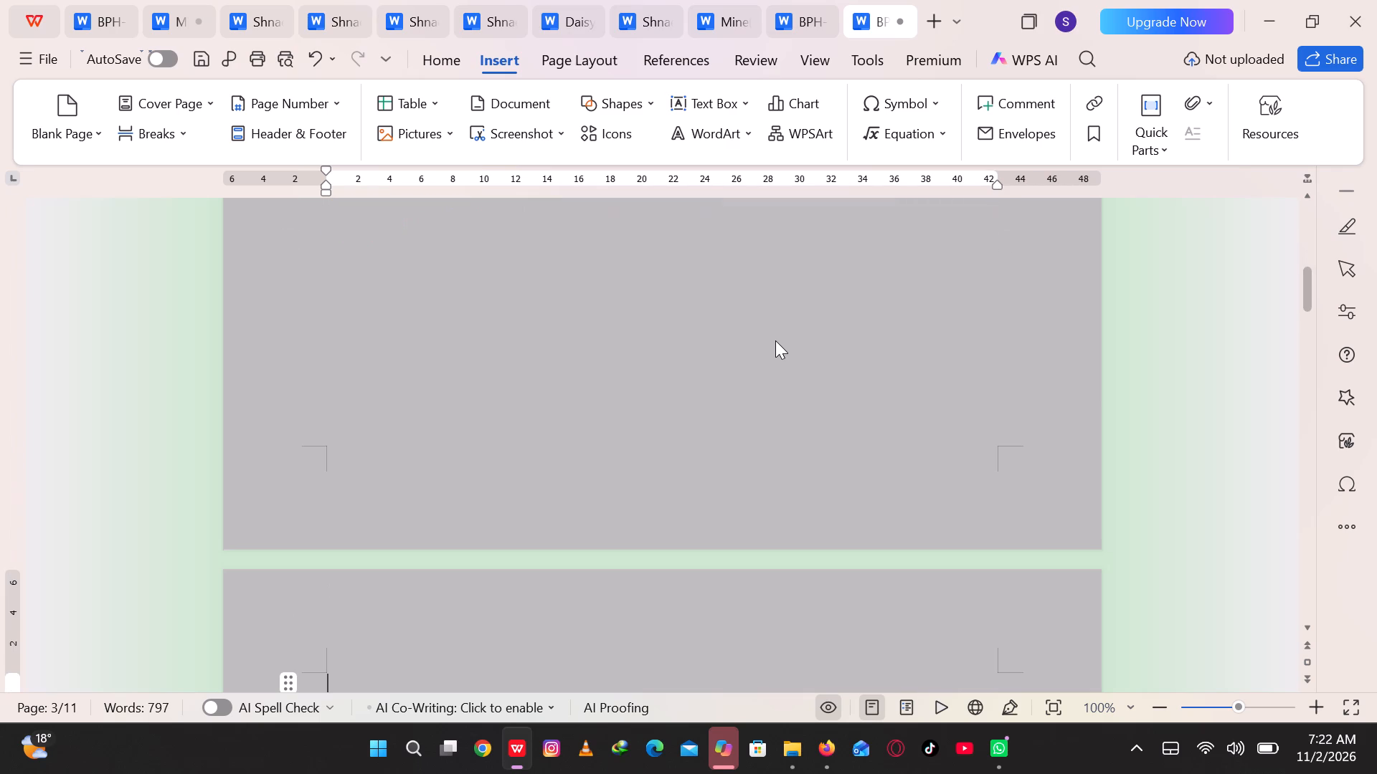
pyautogui.doubleClick(681, 451)
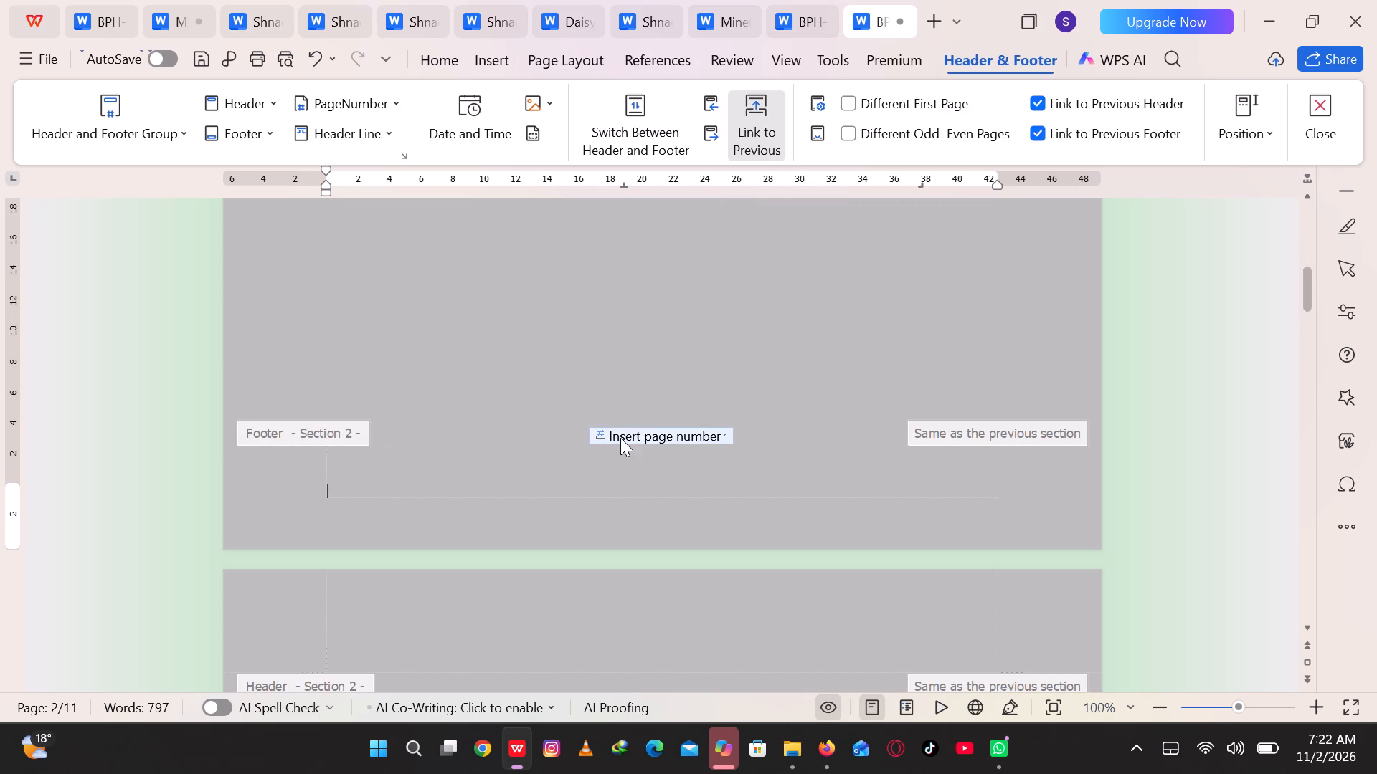
pyautogui.click(620, 438)
pyautogui.click(720, 436)
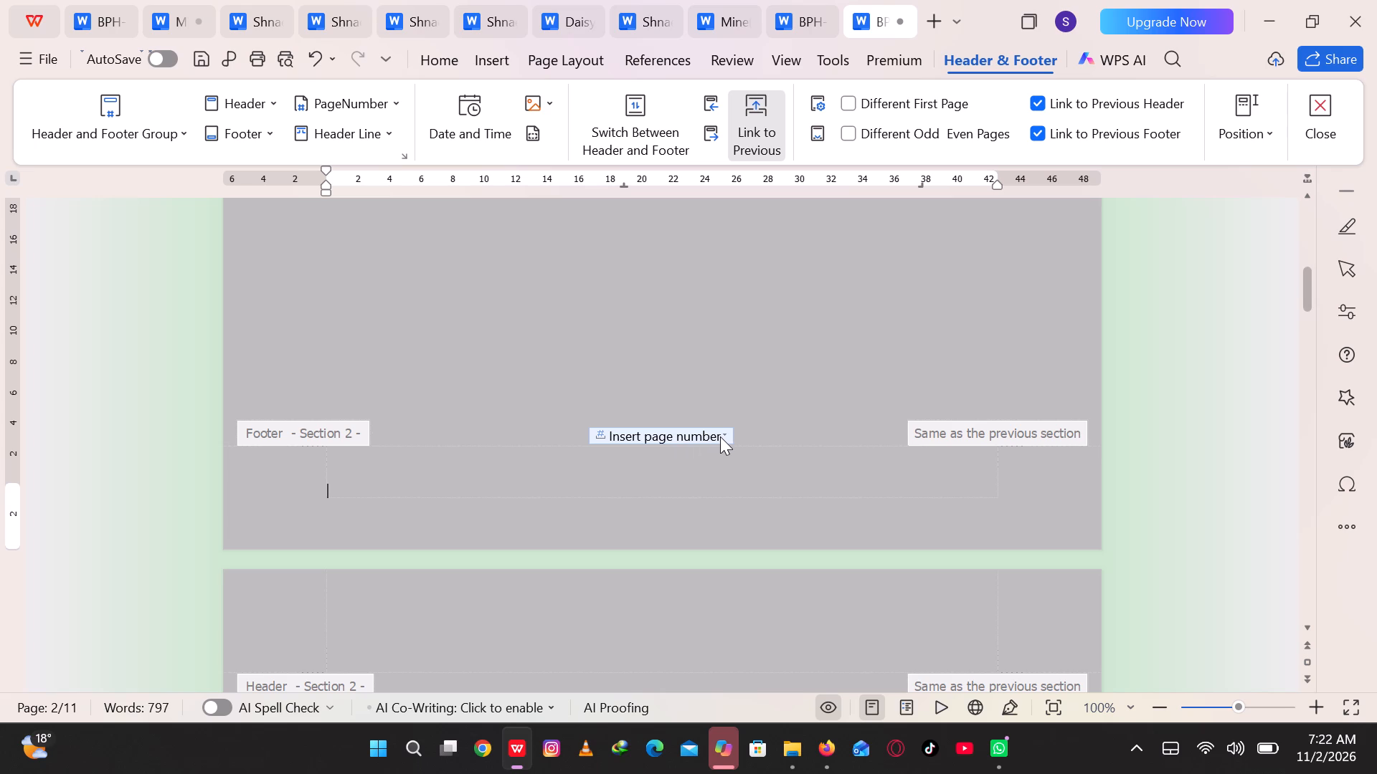
pyautogui.click(724, 434)
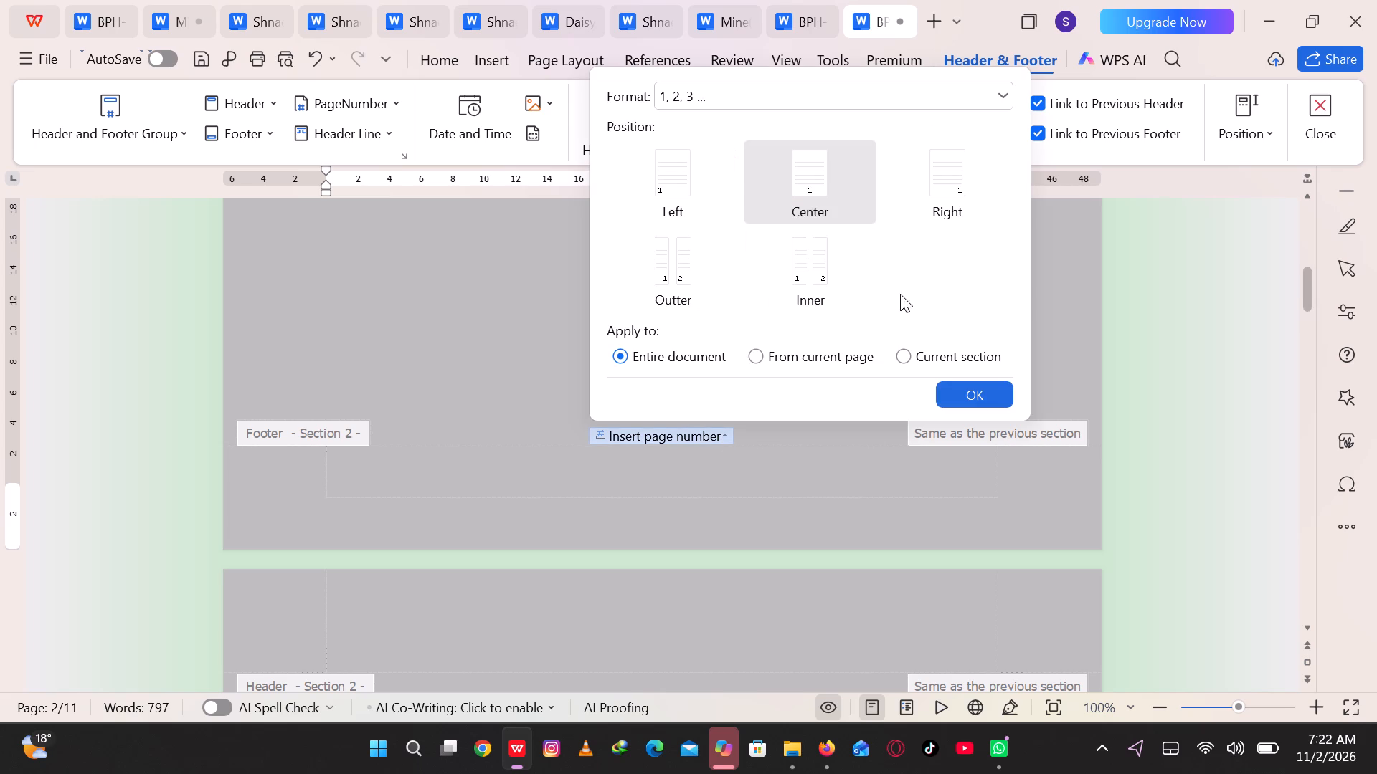
pyautogui.click(975, 390)
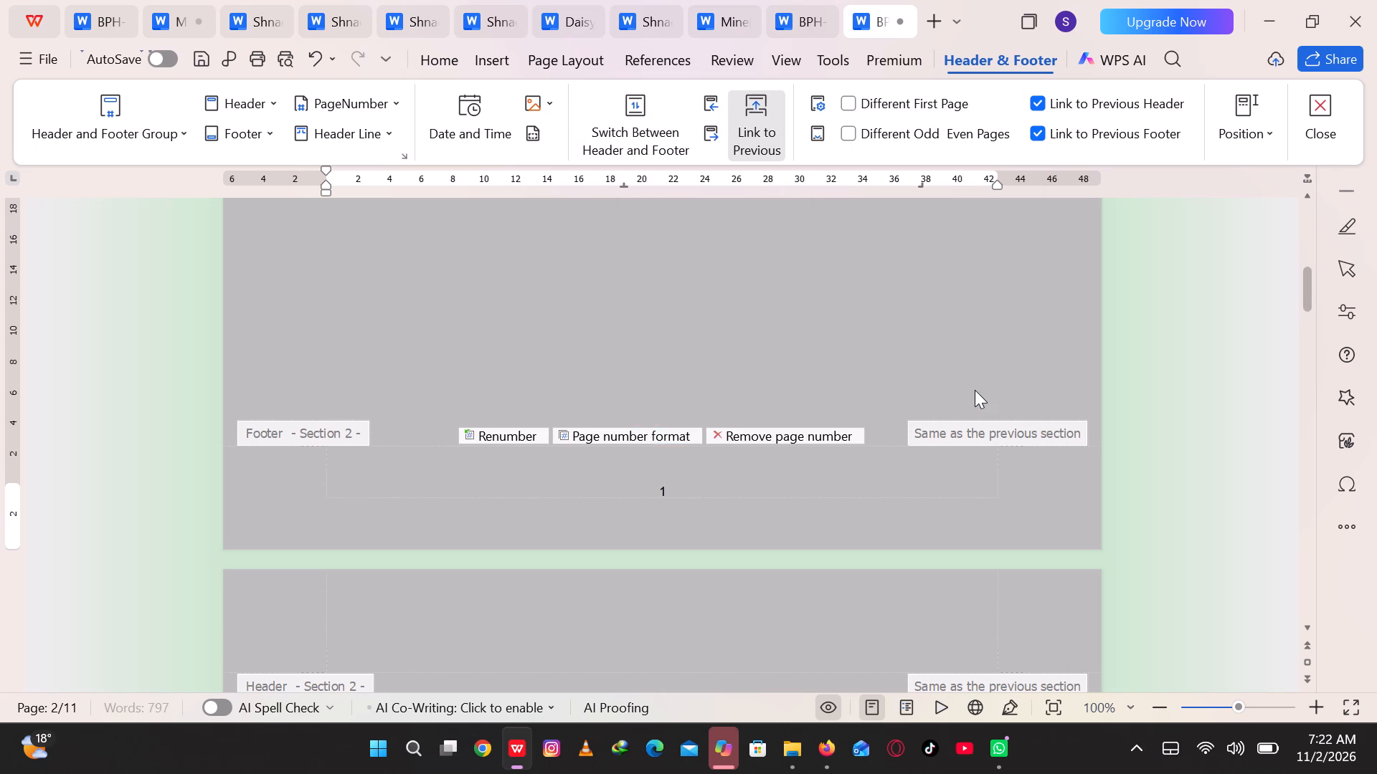
# Check the inserted page numbers in the footers of the pages after the Table of Contents, returning to the contents page.
pyautogui.press('Down')
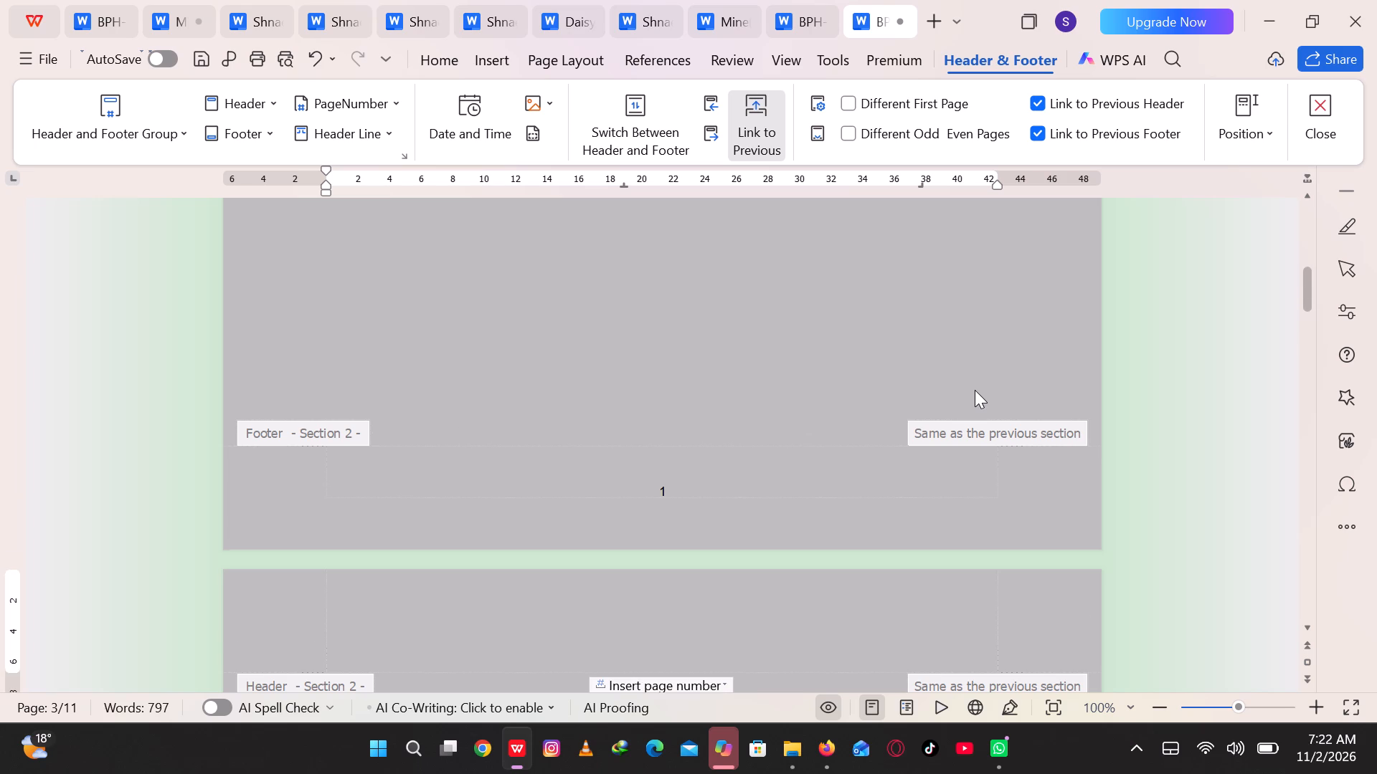
pyautogui.press('Down')
pyautogui.press('Down')
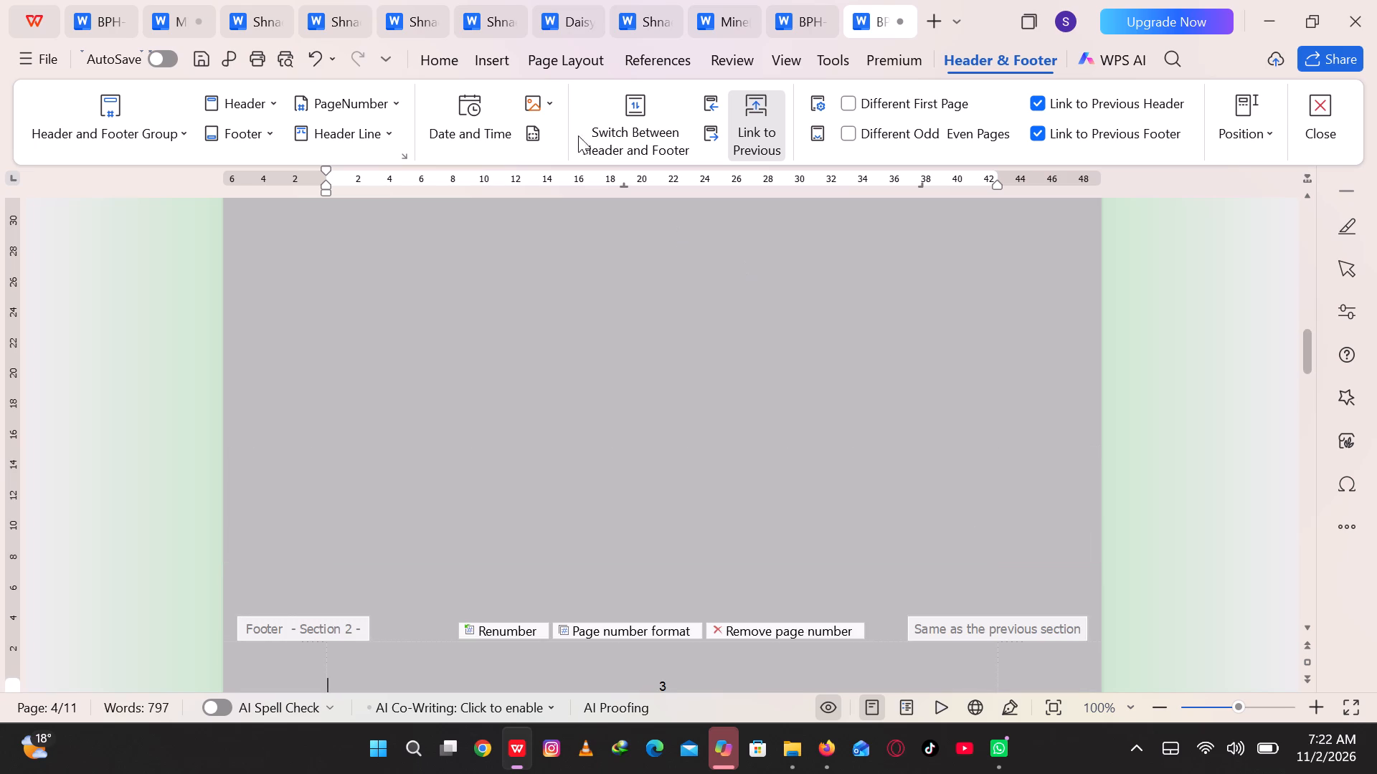
pyautogui.press('Up')
pyautogui.press('Up')
pyautogui.press('Up')
pyautogui.press('Up')
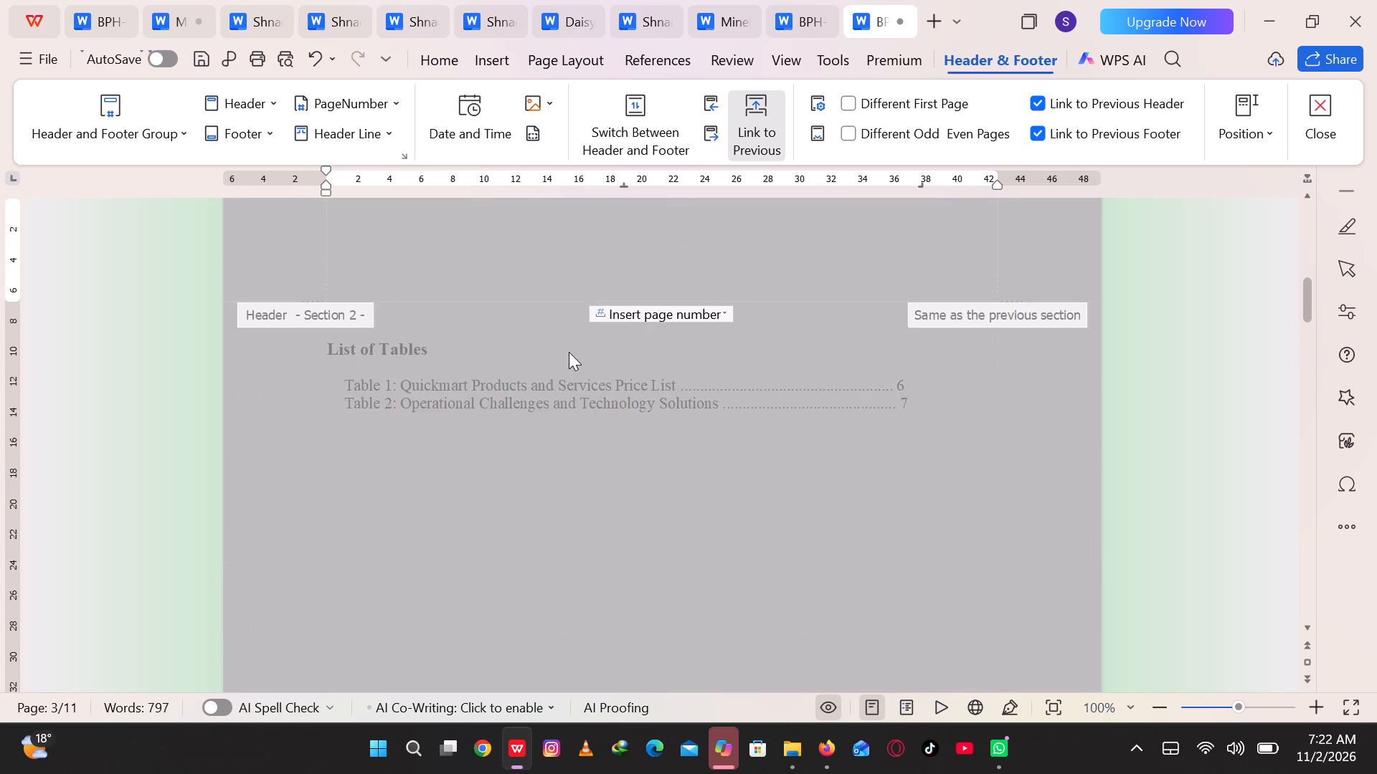
pyautogui.press('Up')
pyautogui.press('Up')
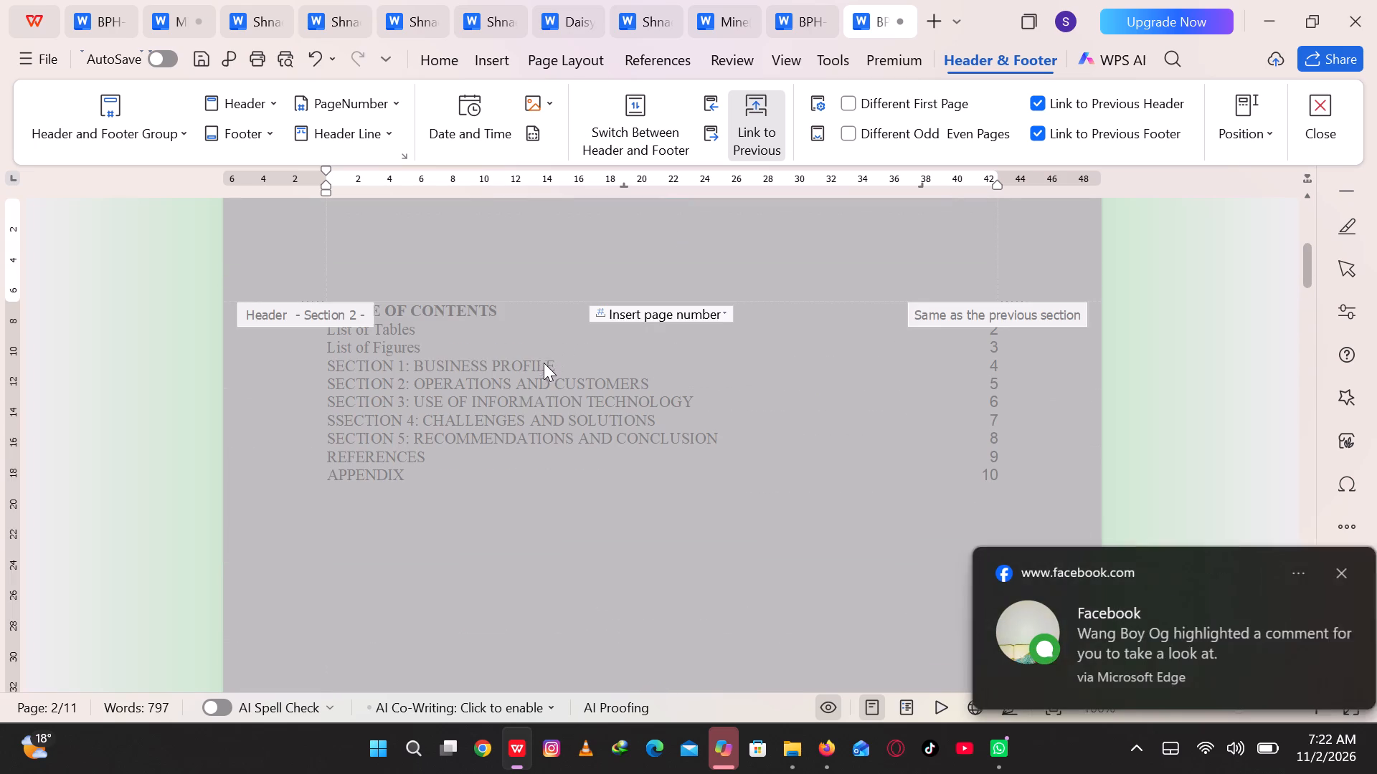
# Leave header and footer editing and update the table of contents field.
pyautogui.click(551, 376)
pyautogui.rightClick(551, 376)
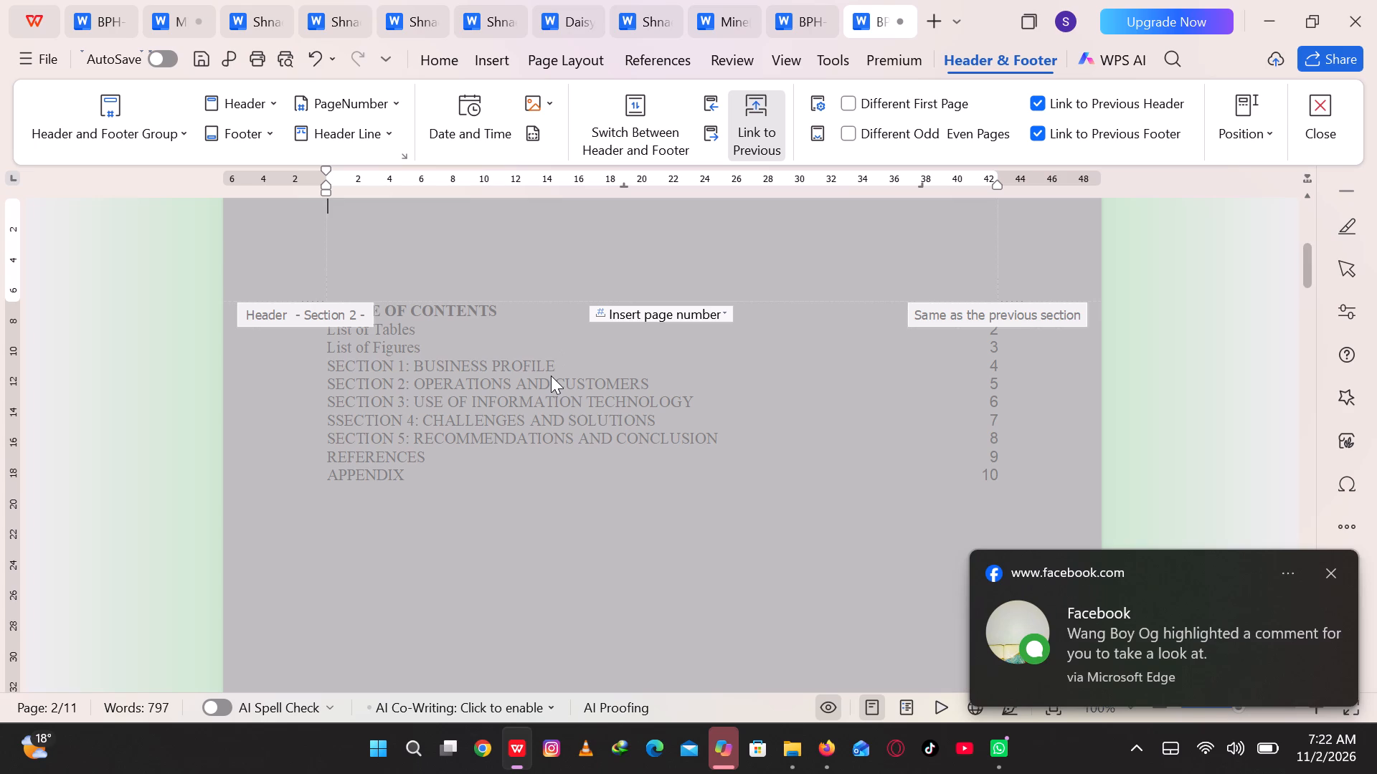
pyautogui.tripleClick(551, 376)
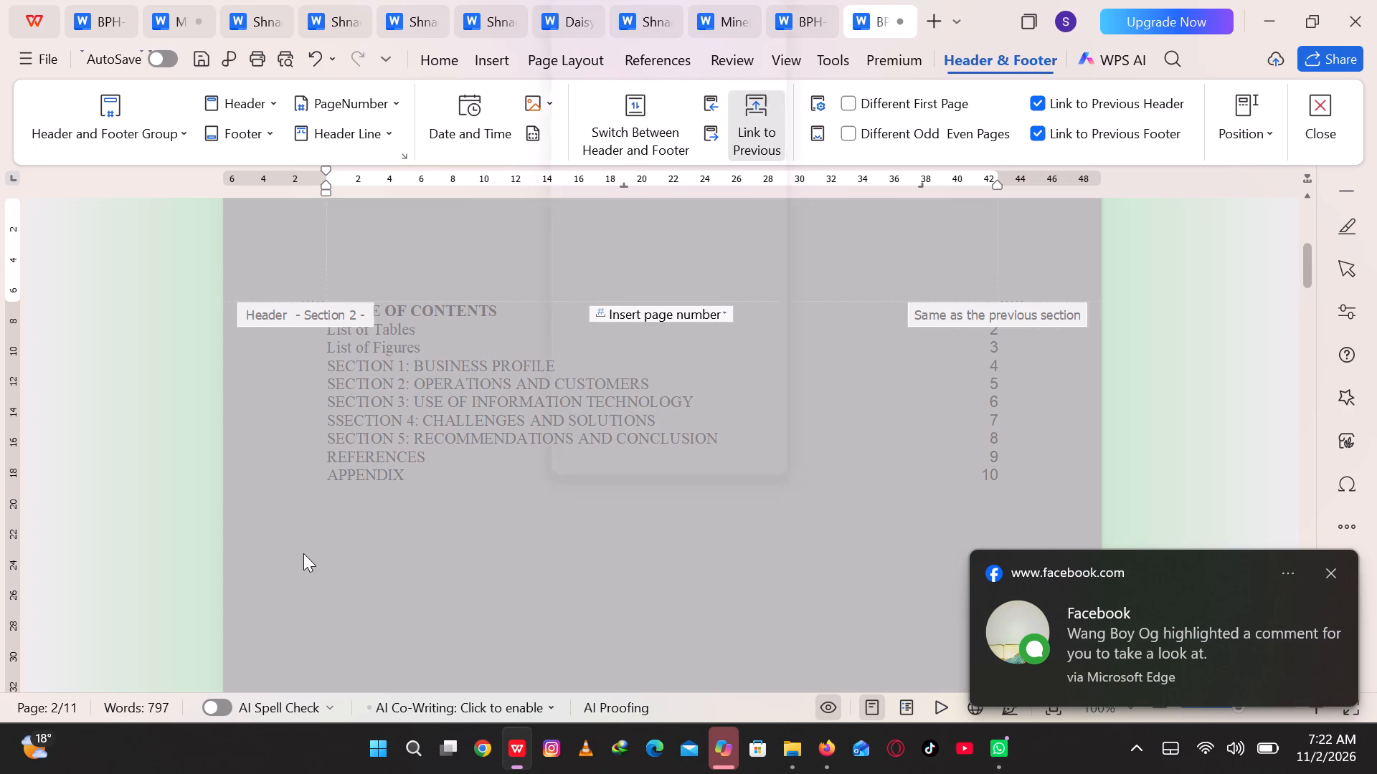
pyautogui.doubleClick(303, 553)
pyautogui.doubleClick(303, 553)
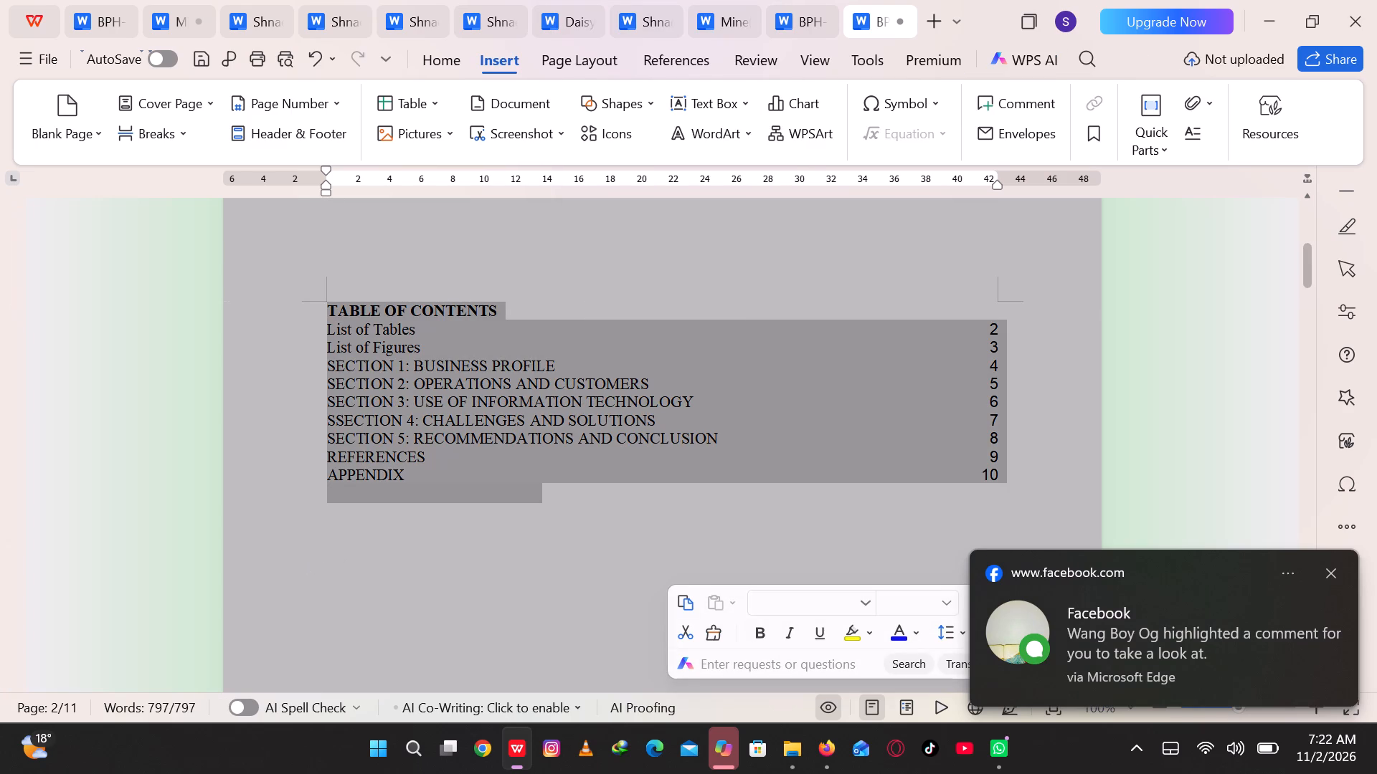
pyautogui.click(296, 445)
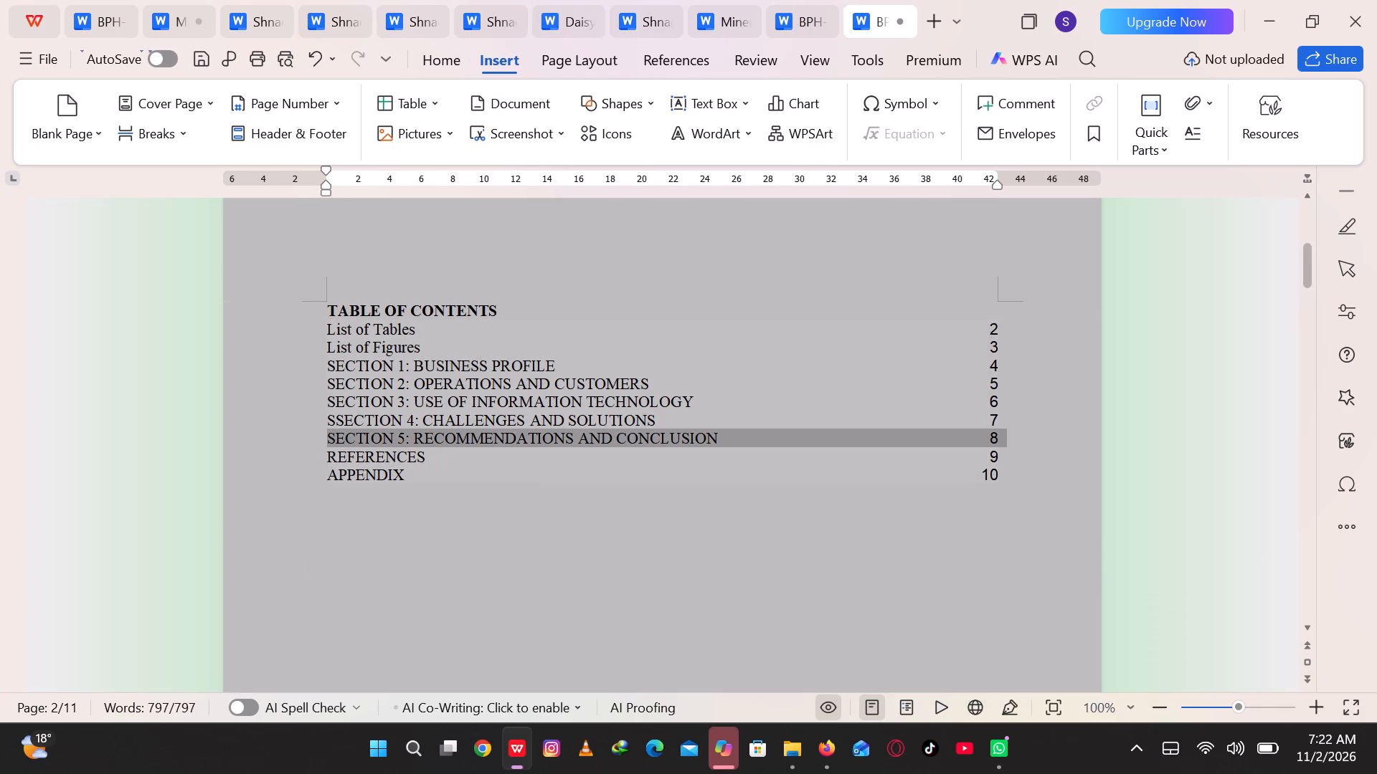
pyautogui.click(549, 349)
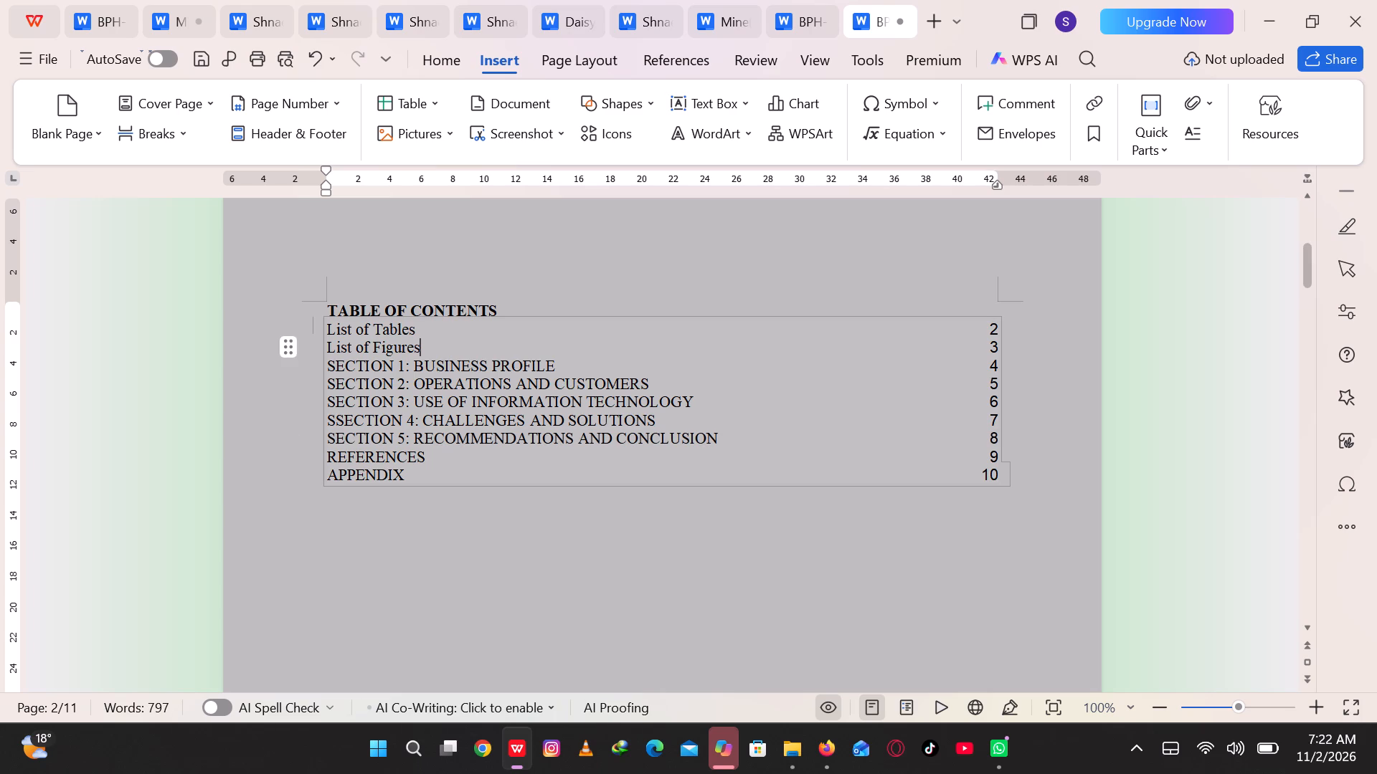
pyautogui.rightClick(549, 349)
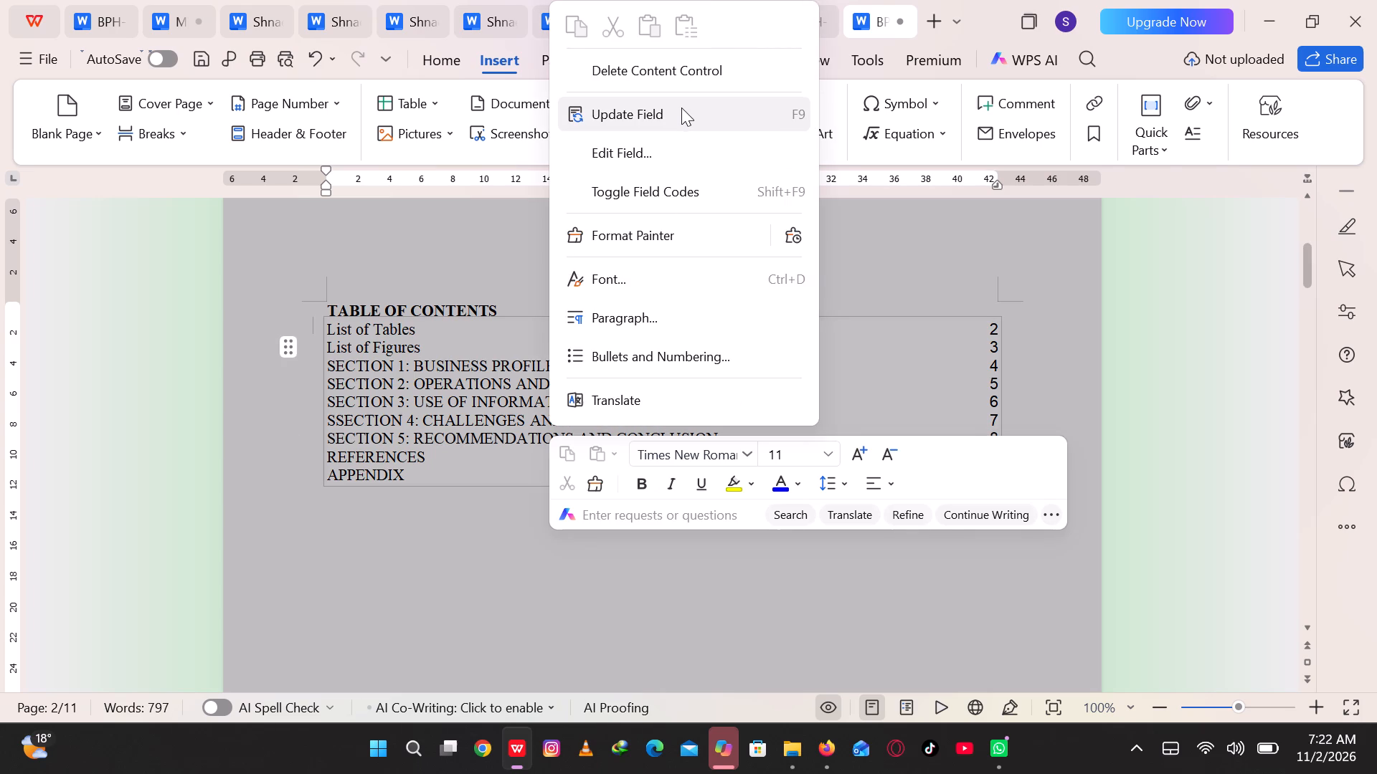
pyautogui.click(681, 105)
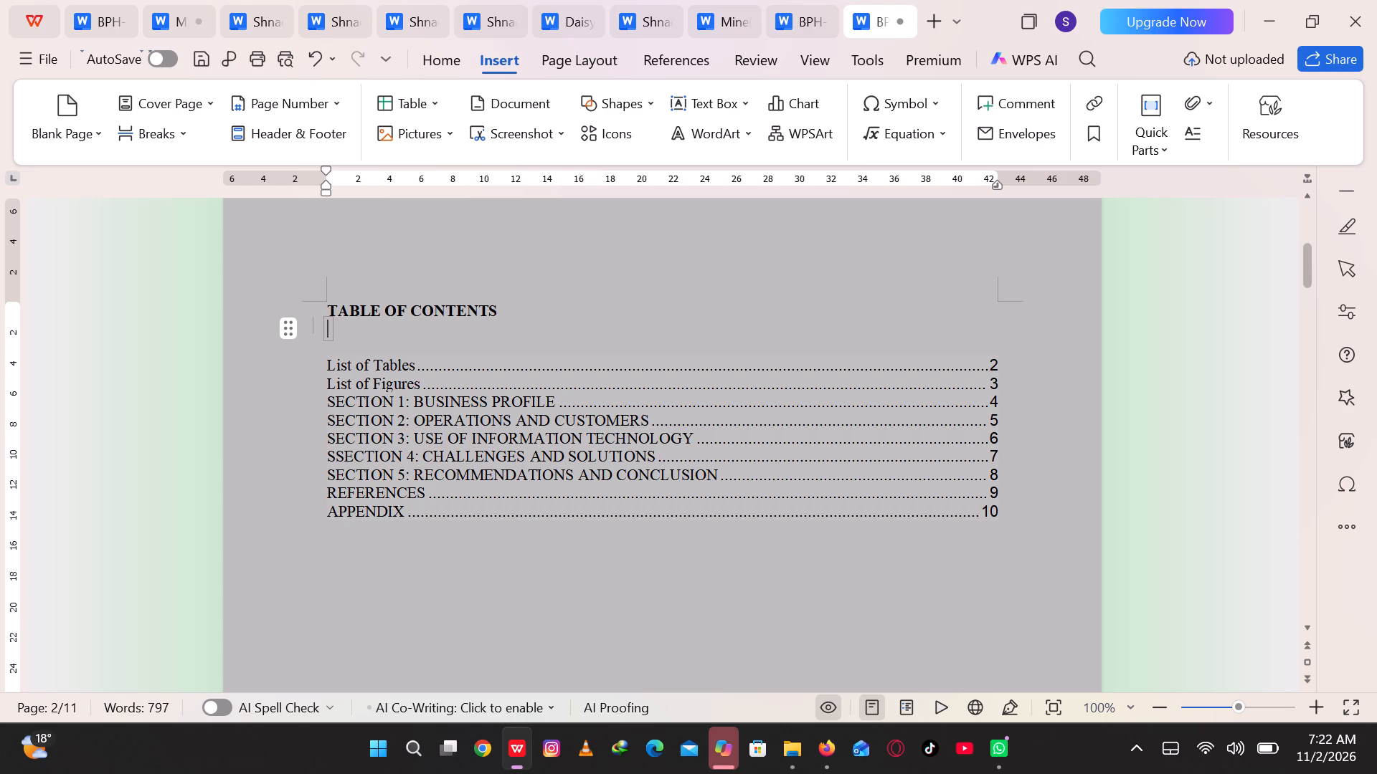
# Delete the blank lines between the TABLE OF CONTENTS heading and the List of Tables entry.
pyautogui.click(321, 371)
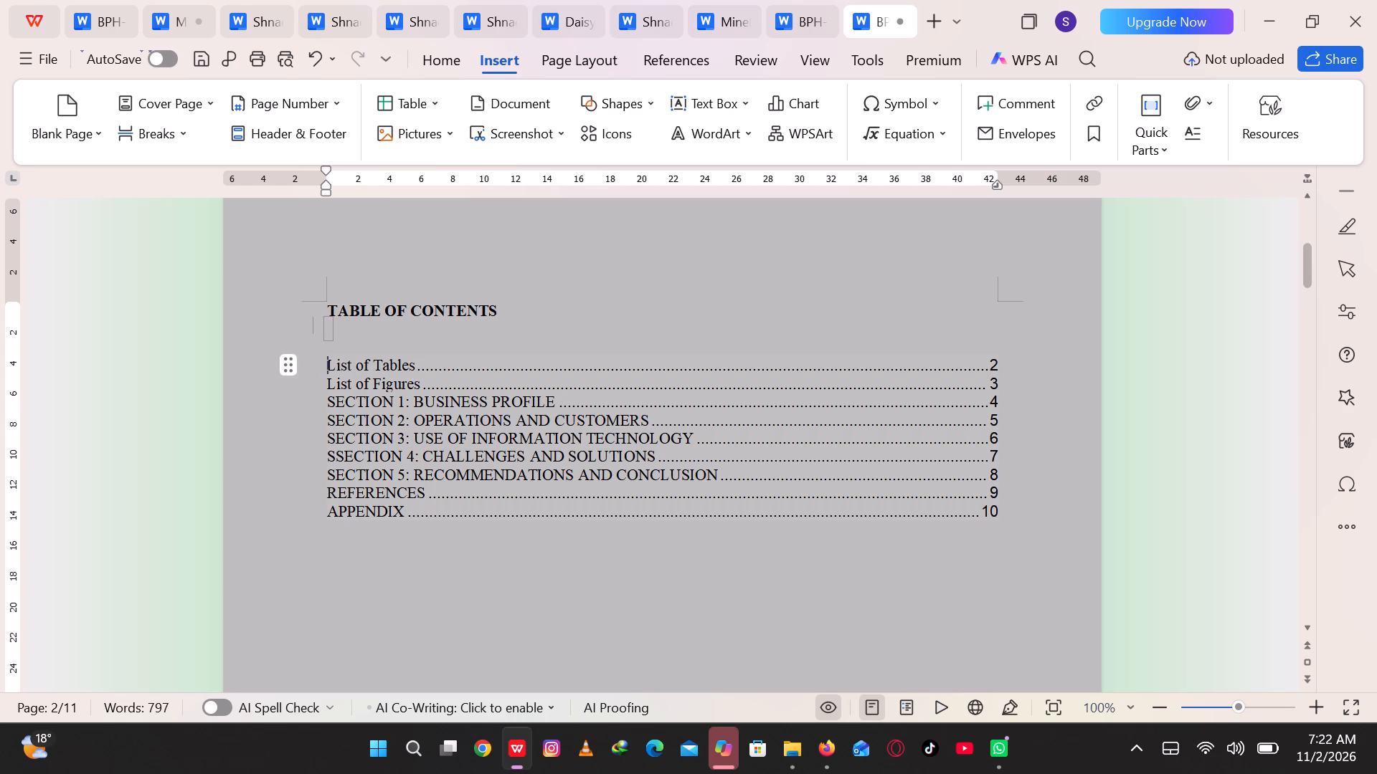
pyautogui.press('BackSpace')
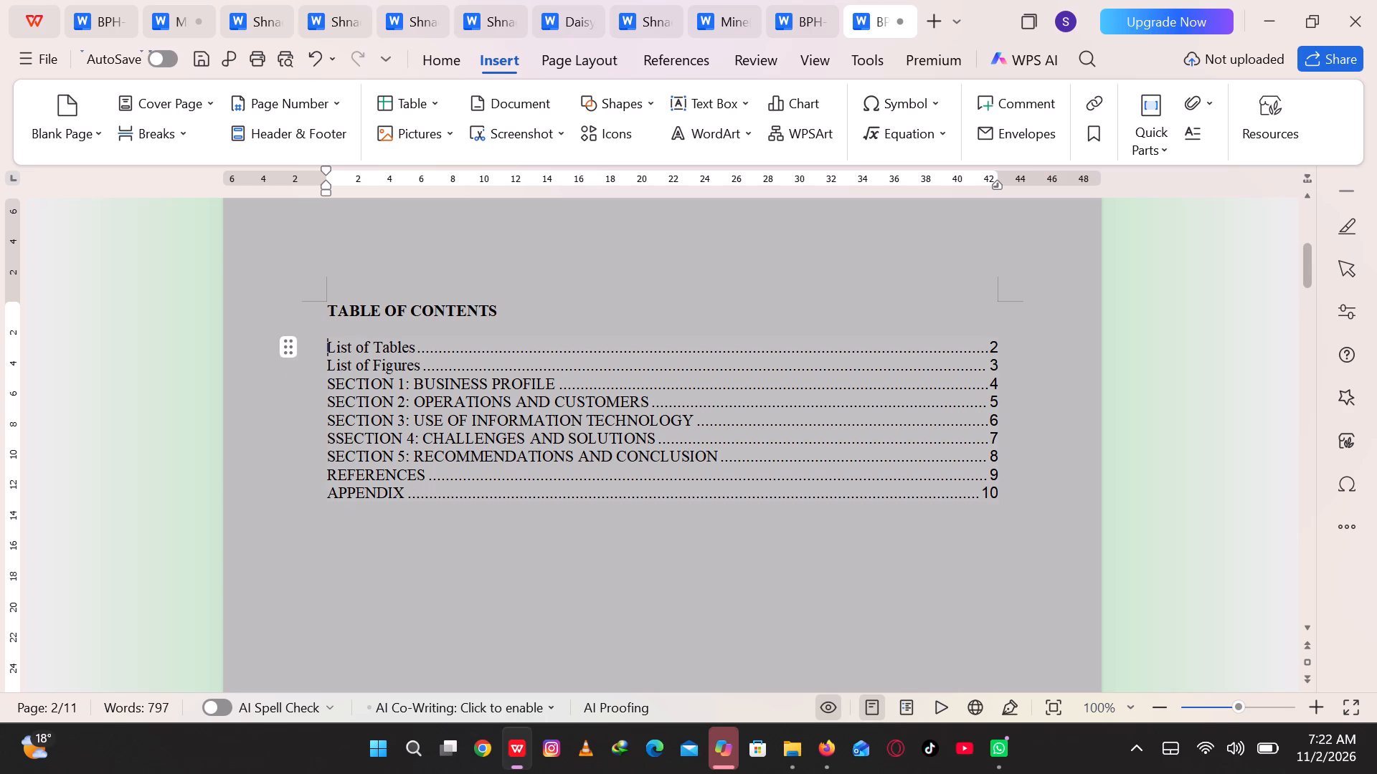
pyautogui.press('BackSpace')
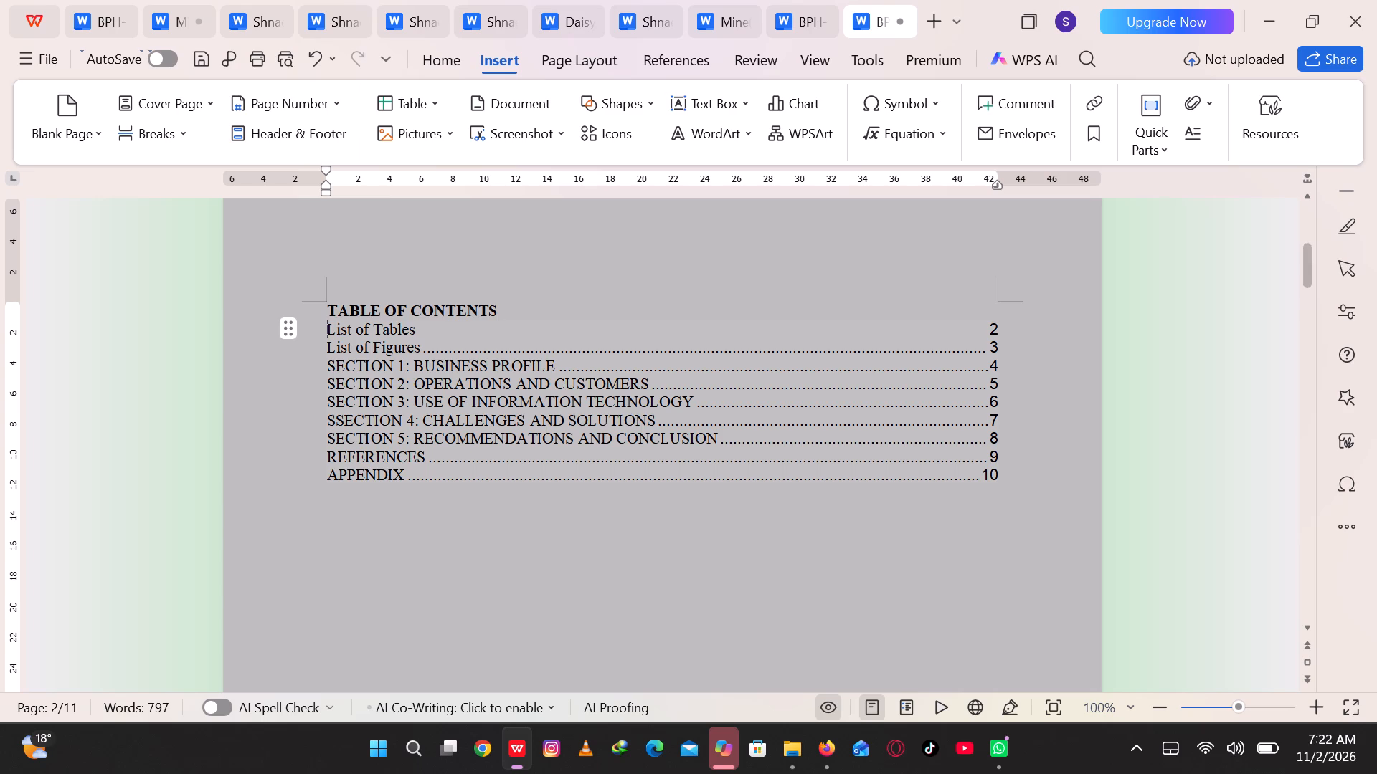
# Update the table of contents again, choosing to update the entire table.
pyautogui.moveTo(323, 310); pyautogui.dragTo(372, 315)
pyautogui.click(362, 345)
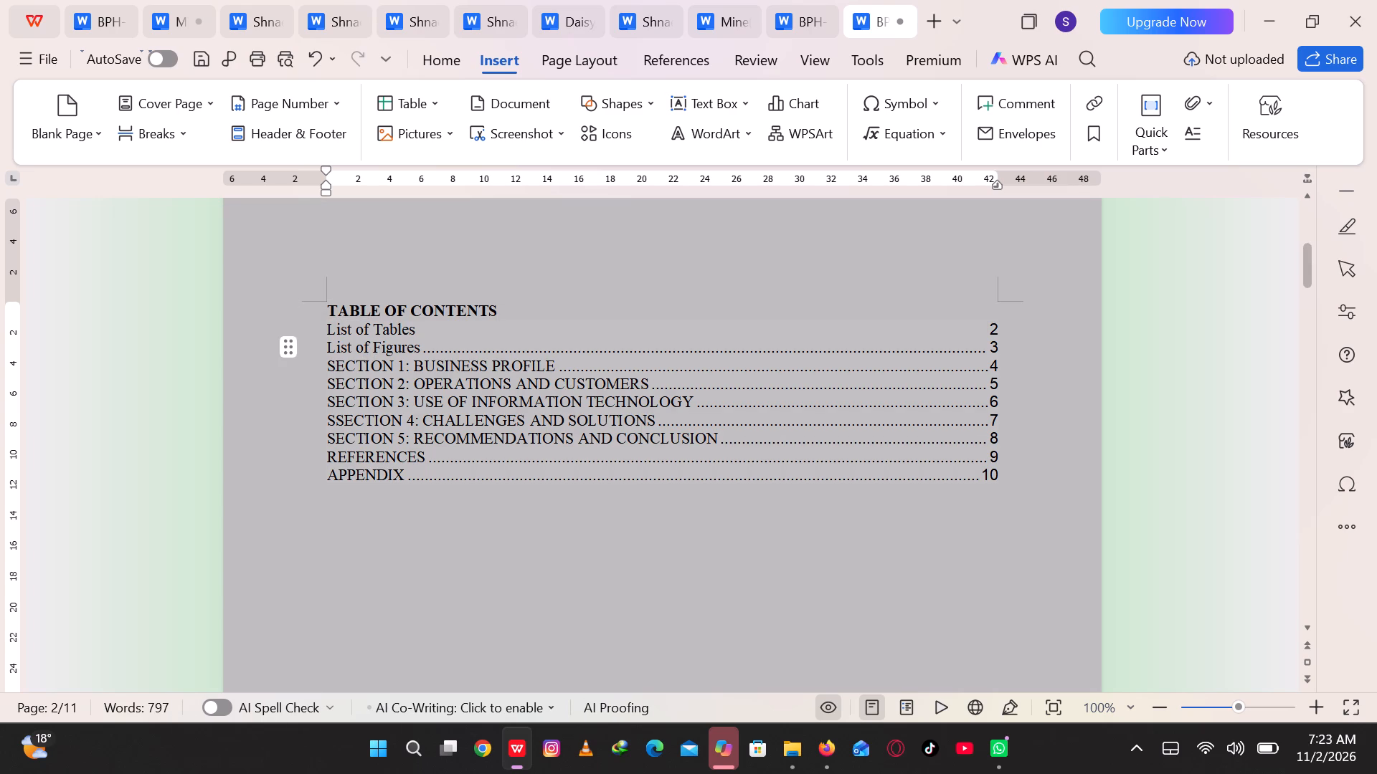
pyautogui.rightClick(321, 336)
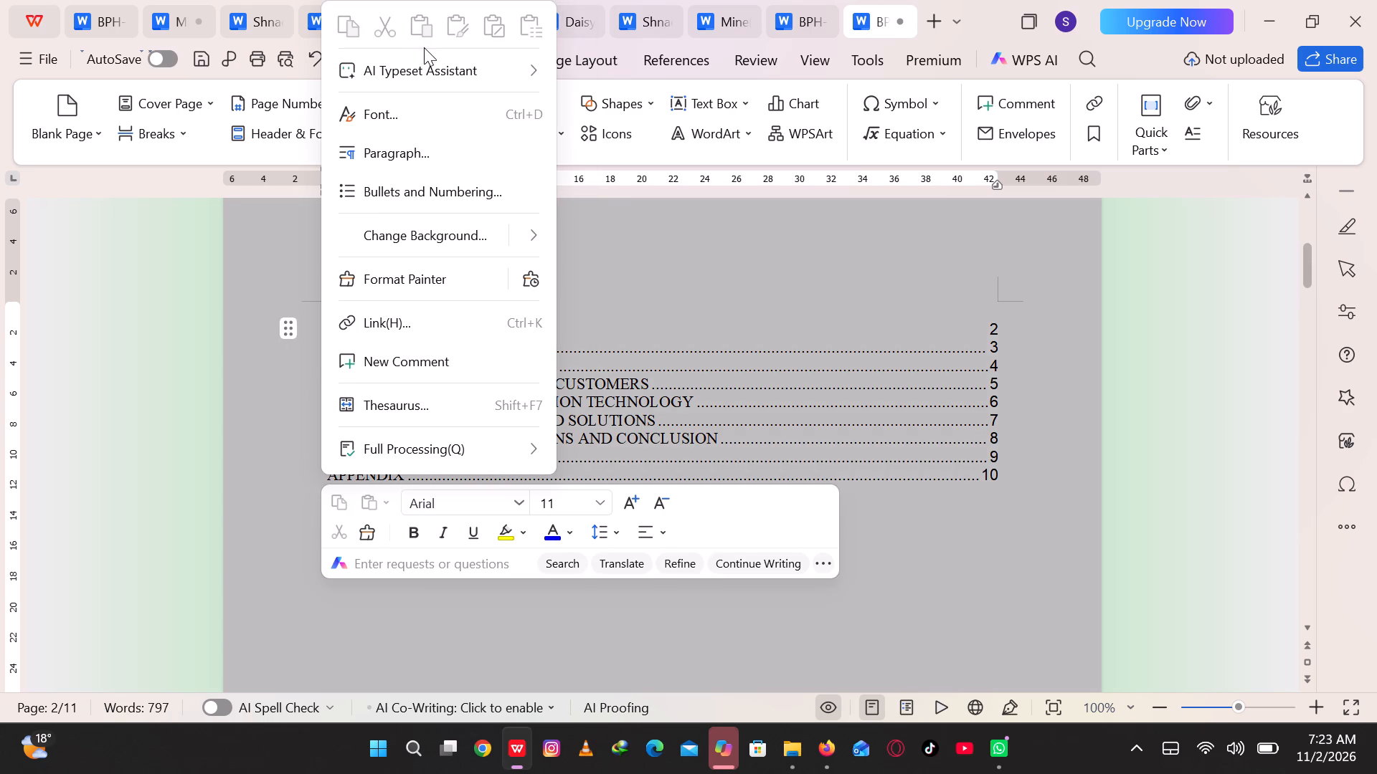
pyautogui.click(689, 248)
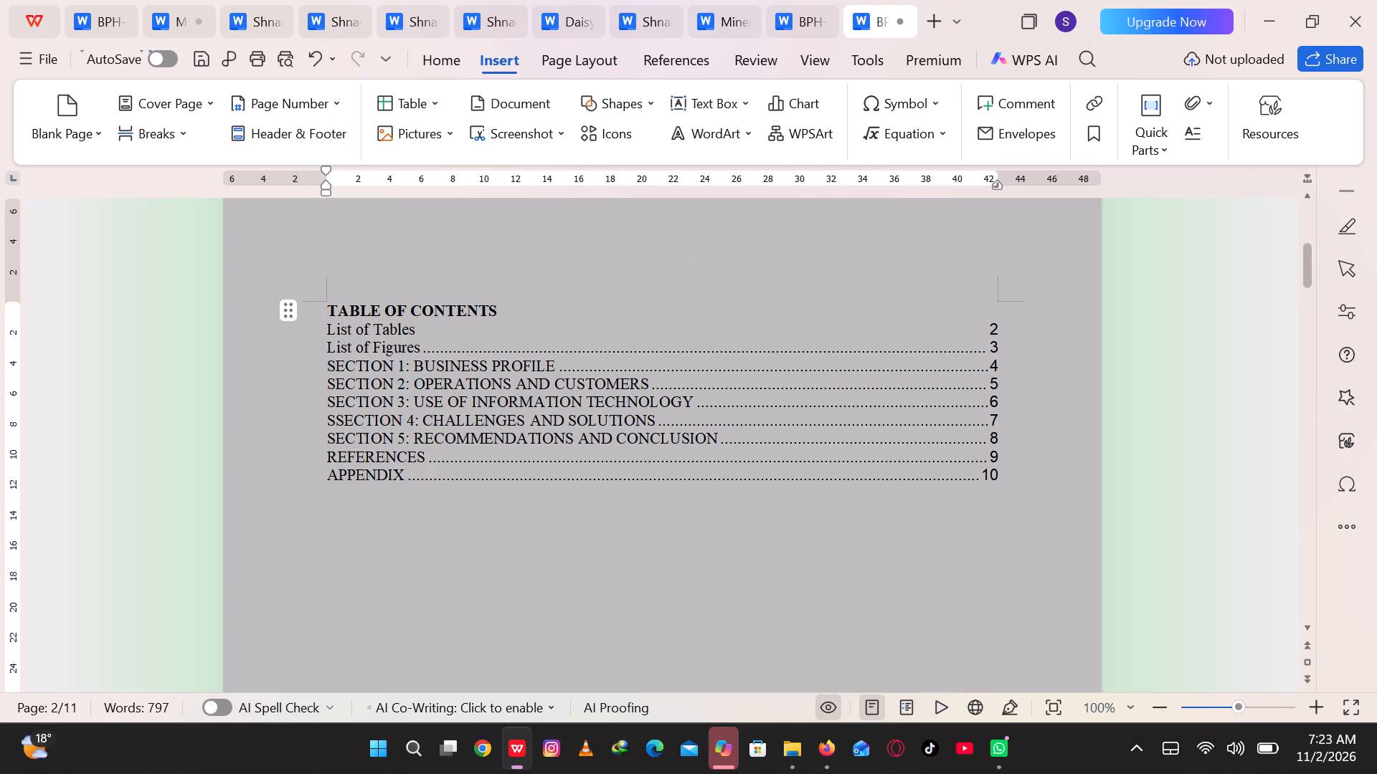
pyautogui.rightClick(663, 378)
pyautogui.click(762, 60)
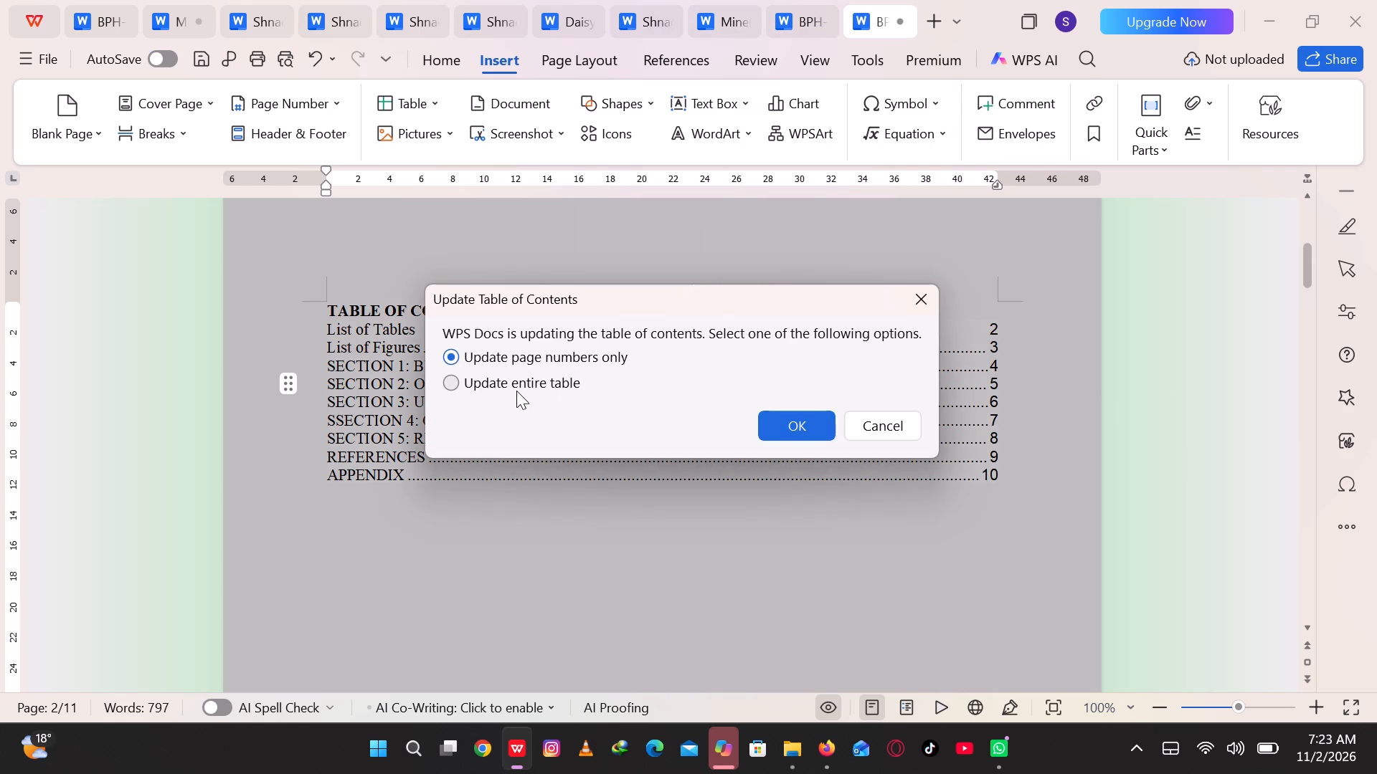
pyautogui.click(516, 388)
pyautogui.click(805, 424)
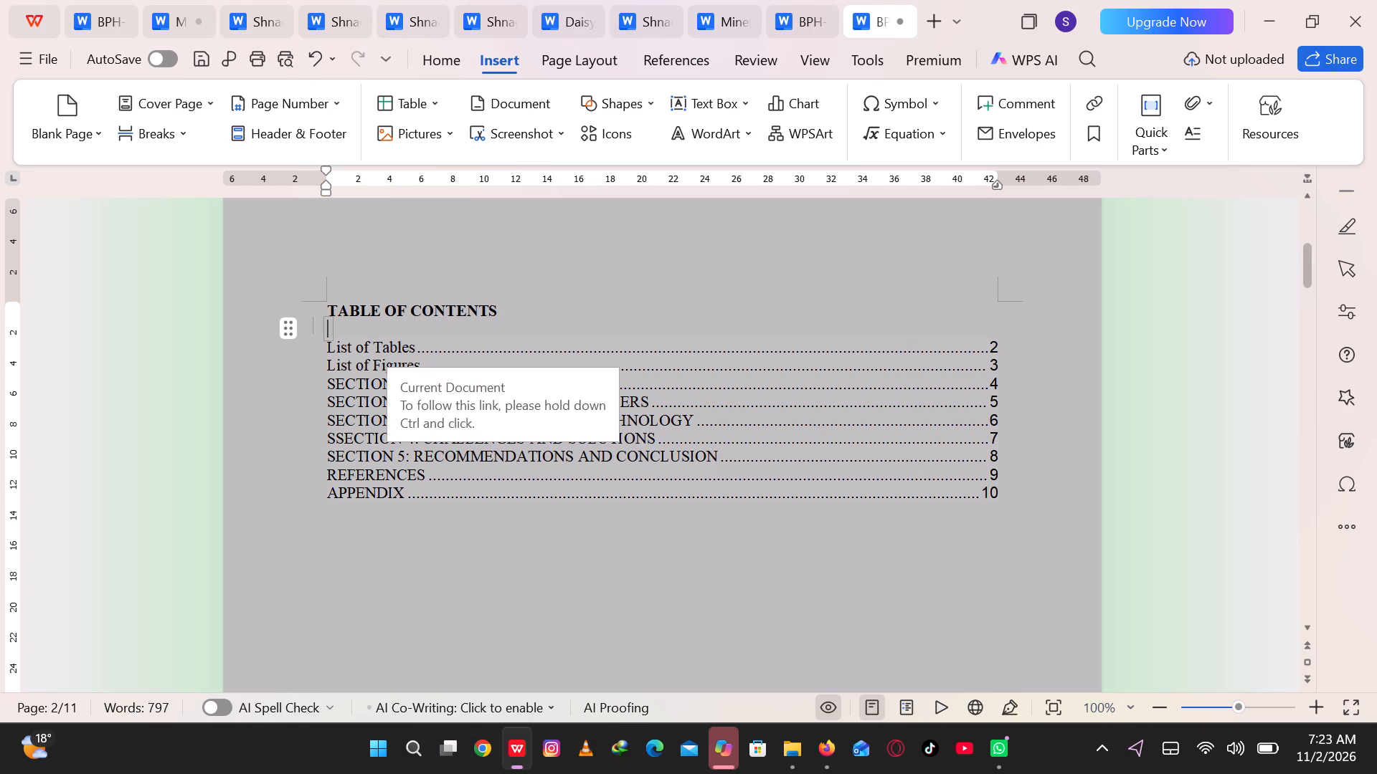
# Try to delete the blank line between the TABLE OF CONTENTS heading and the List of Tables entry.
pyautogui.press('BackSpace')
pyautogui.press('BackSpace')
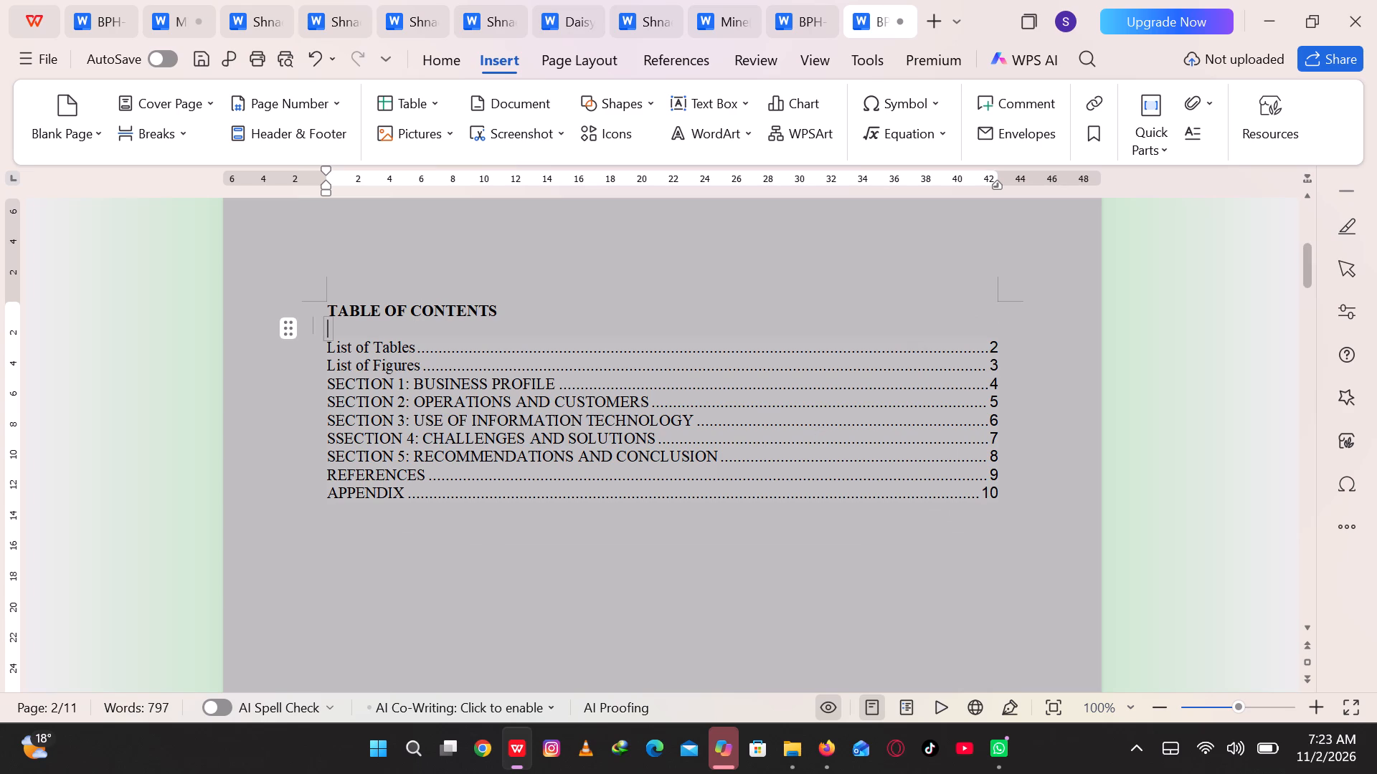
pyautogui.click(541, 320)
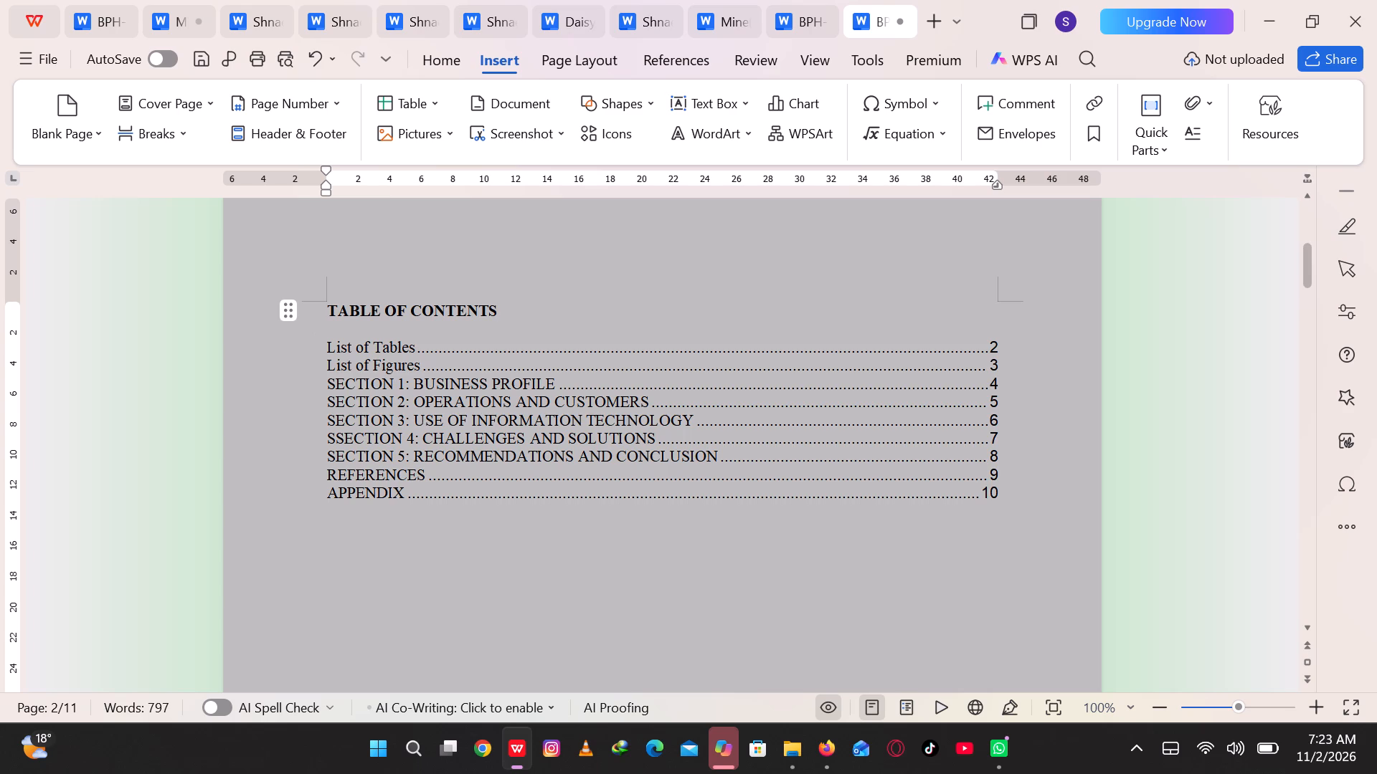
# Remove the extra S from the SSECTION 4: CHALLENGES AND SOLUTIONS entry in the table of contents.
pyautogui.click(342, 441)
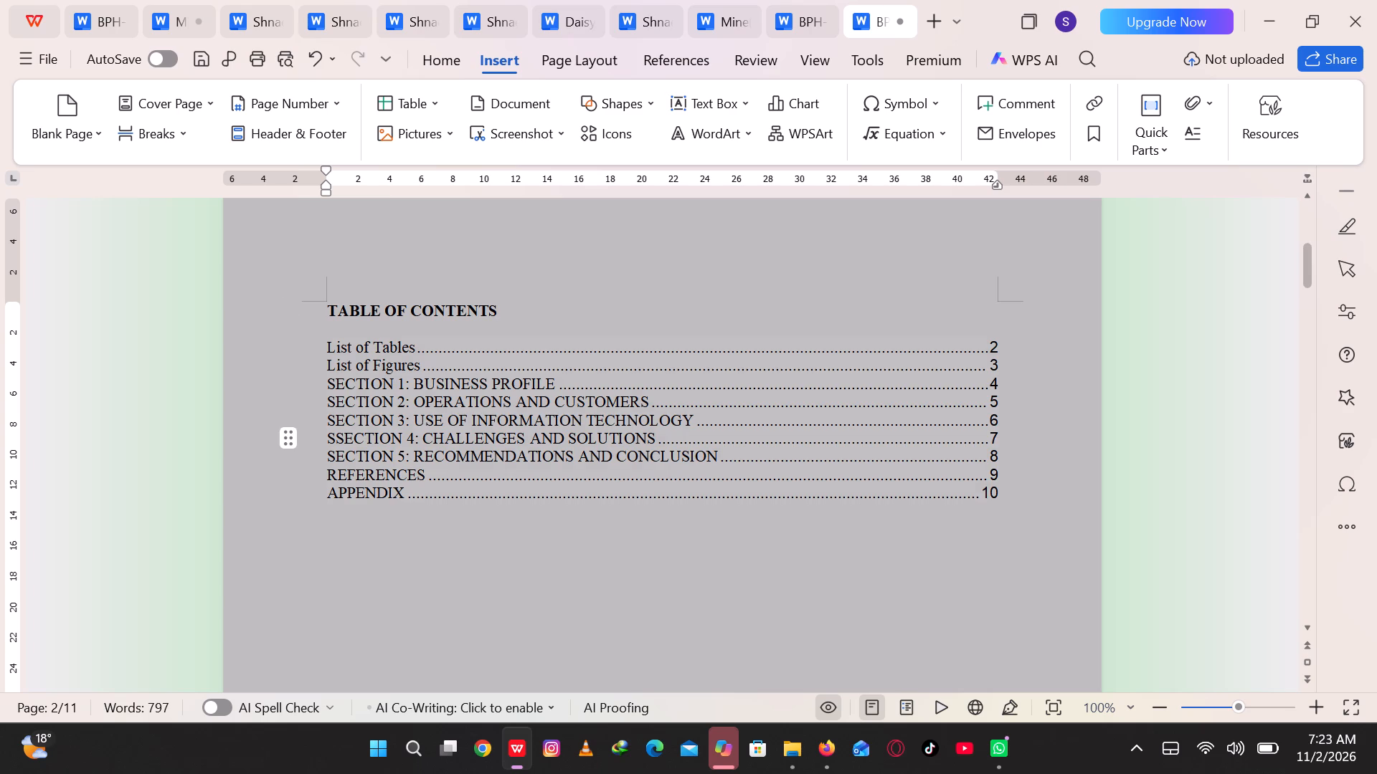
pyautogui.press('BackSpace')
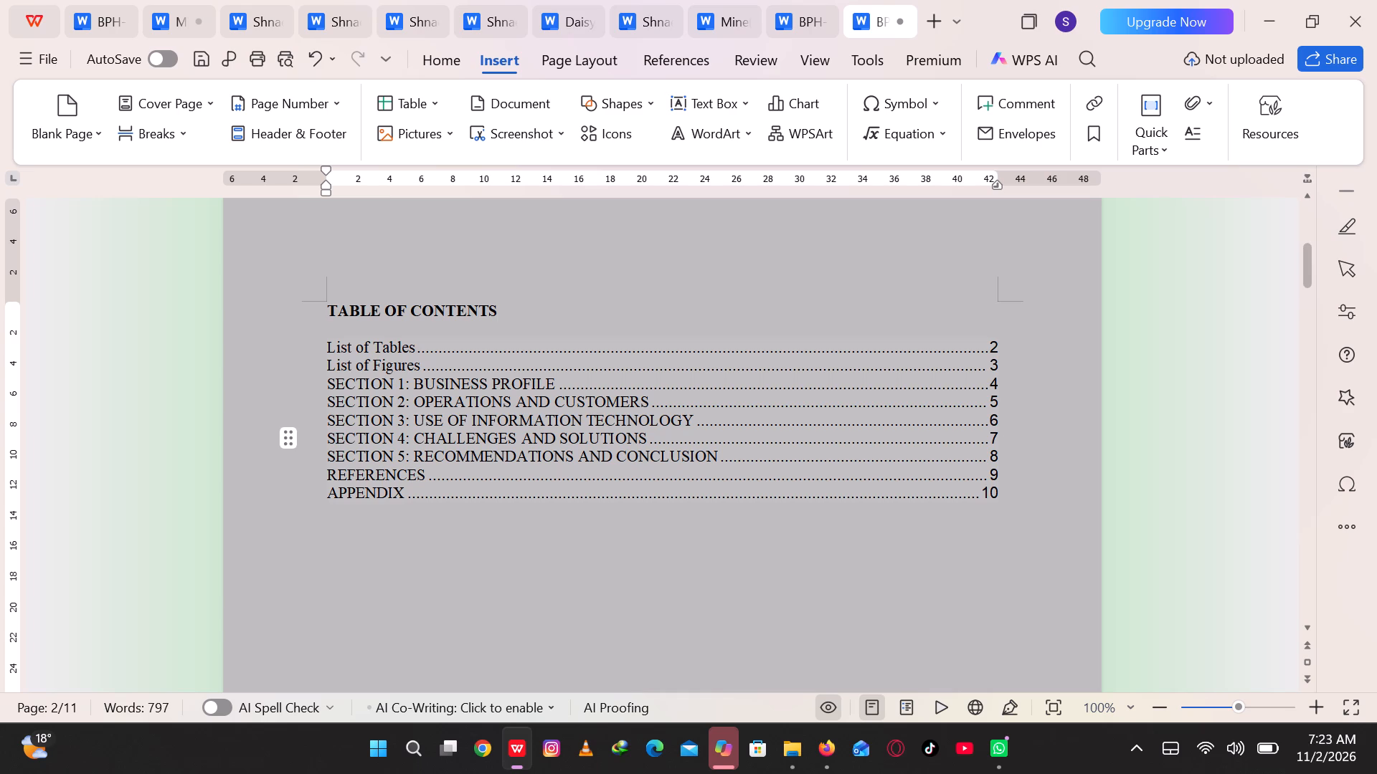
# Update the table of contents field, choosing to update the entire table.
pyautogui.rightClick(645, 320)
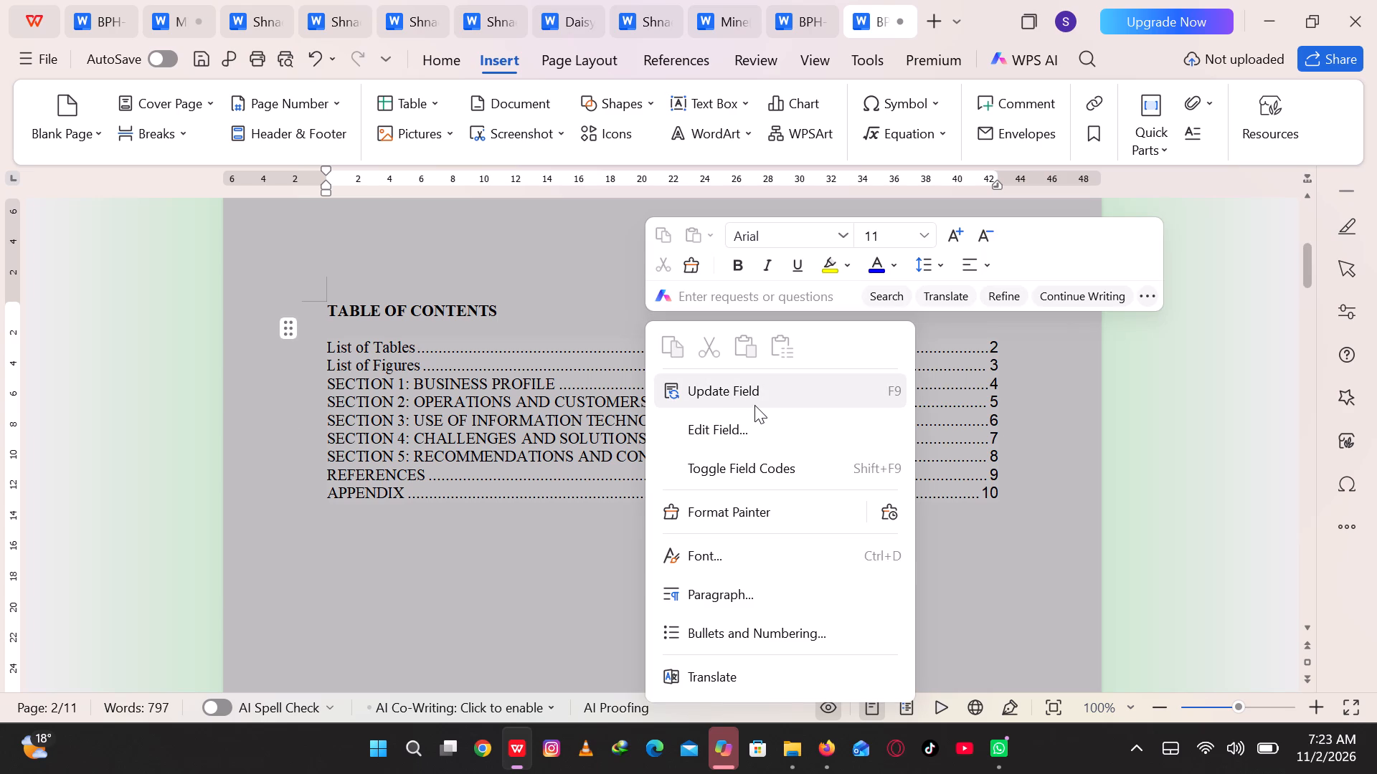
pyautogui.click(744, 393)
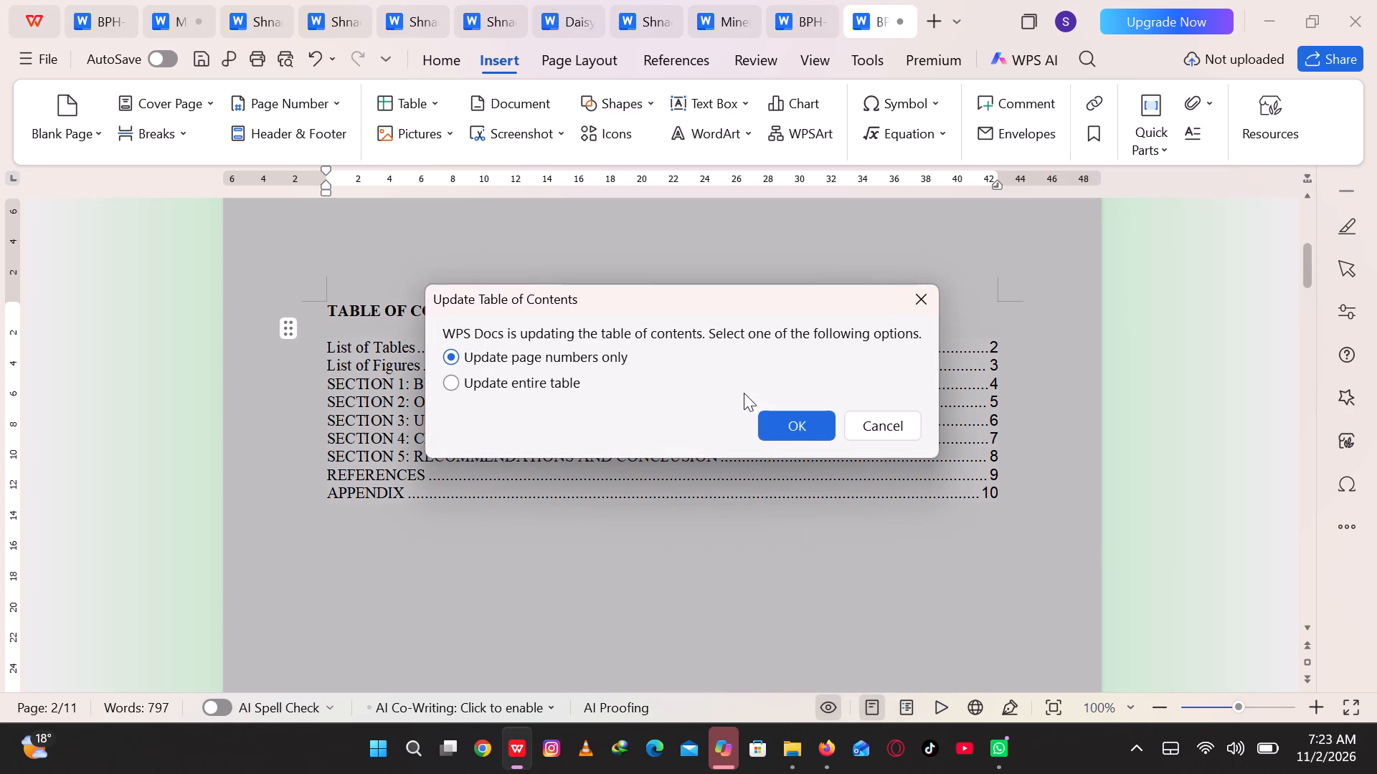
pyautogui.click(523, 376)
pyautogui.click(777, 423)
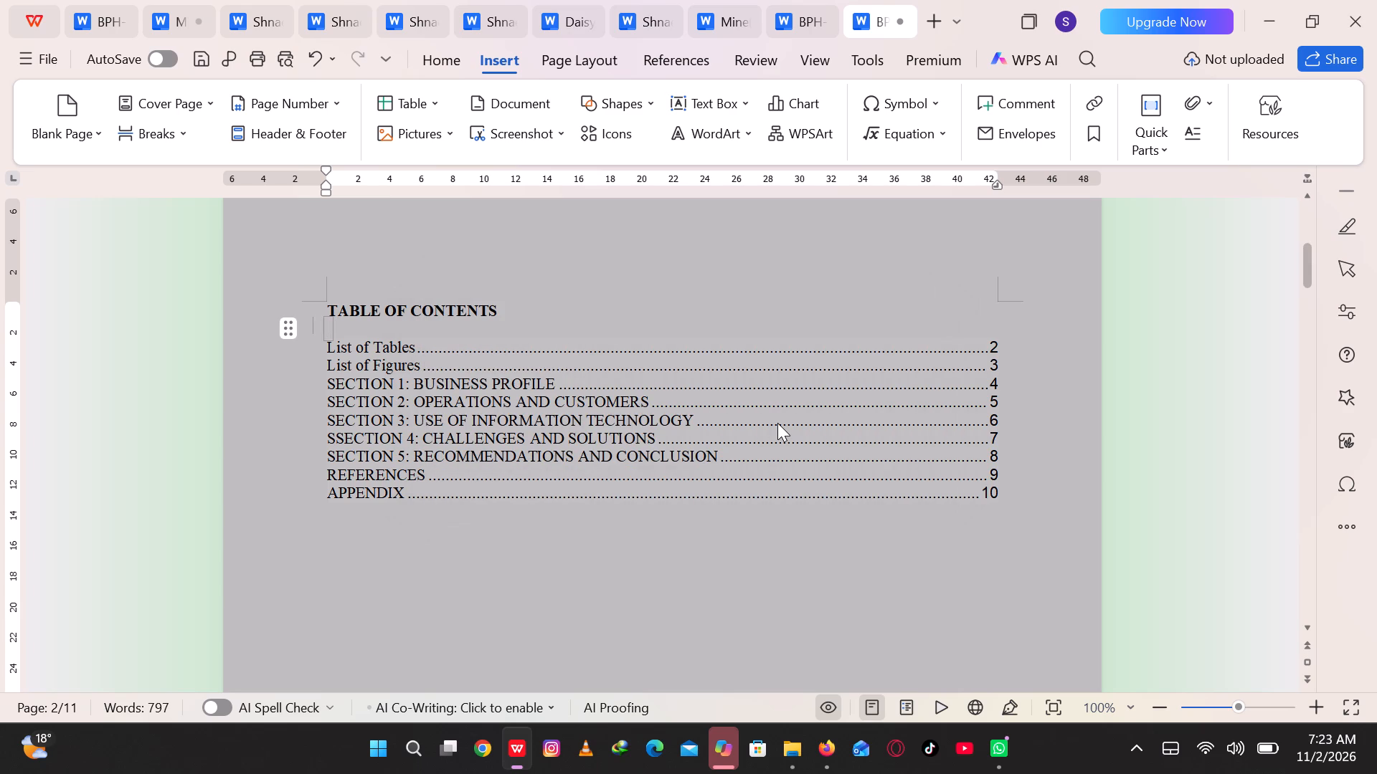
# Look over the cover page details and return to the table of contents entries.
pyautogui.press('Up')
pyautogui.press('Up')
pyautogui.press('Up')
pyautogui.press('Up')
pyautogui.press('Up')
pyautogui.press('Up')
pyautogui.press('Up')
pyautogui.press('Up')
pyautogui.press('Up')
pyautogui.press('Up')
pyautogui.press('Up')
pyautogui.press('Up')
pyautogui.press('Up')
pyautogui.press('Up')
pyautogui.press('Up')
pyautogui.press('Up')
pyautogui.press('Up')
pyautogui.press('Up')
pyautogui.press('Up')
pyautogui.press('Up')
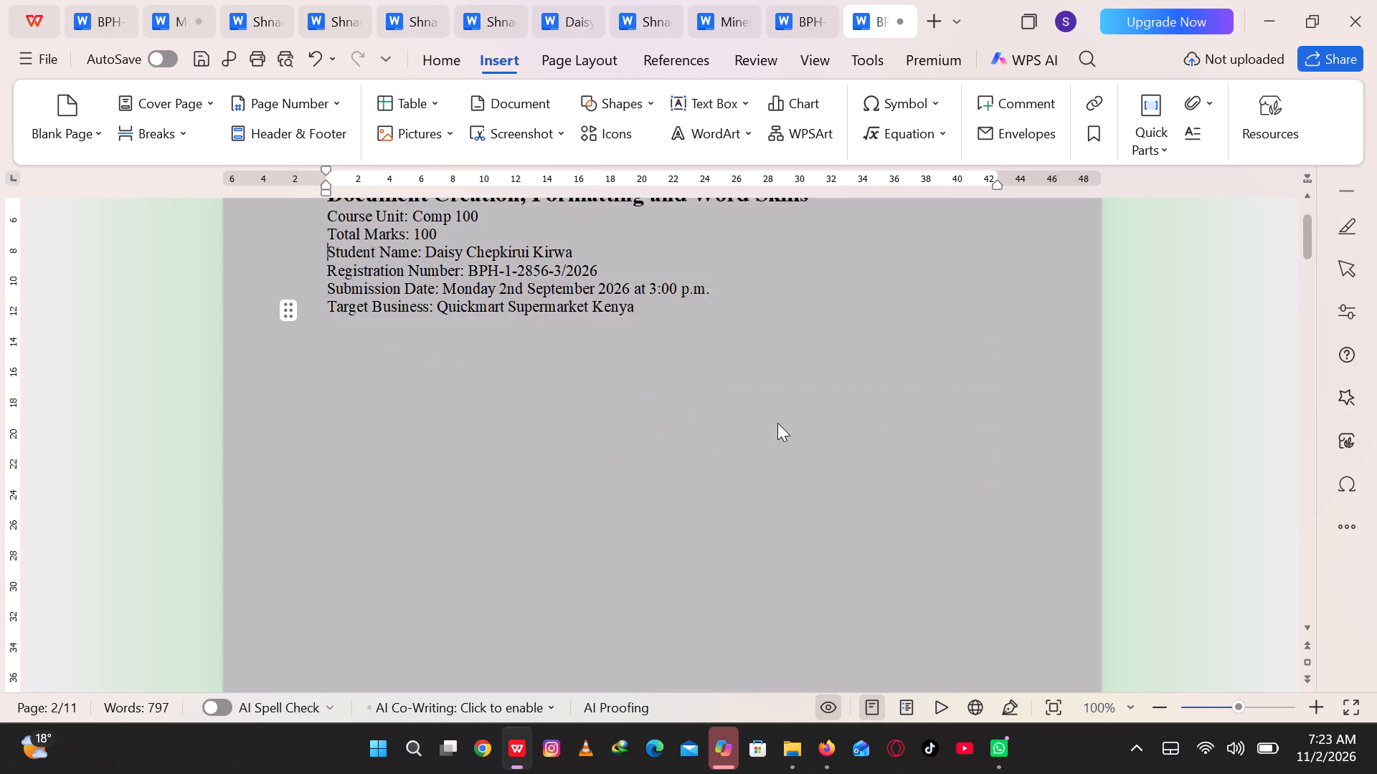
pyautogui.press('Down')
pyautogui.press('Down')
pyautogui.press('Down')
pyautogui.press('Down')
pyautogui.press('Down')
pyautogui.press('Down')
pyautogui.press('Down')
pyautogui.press('Down')
pyautogui.press('Down')
pyautogui.press('Down')
pyautogui.press('Down')
pyautogui.press('Down')
pyautogui.press('Down')
pyautogui.press('Down')
pyautogui.press('Down')
pyautogui.press('Down')
pyautogui.press('Down')
pyautogui.press('Down')
pyautogui.press('Down')
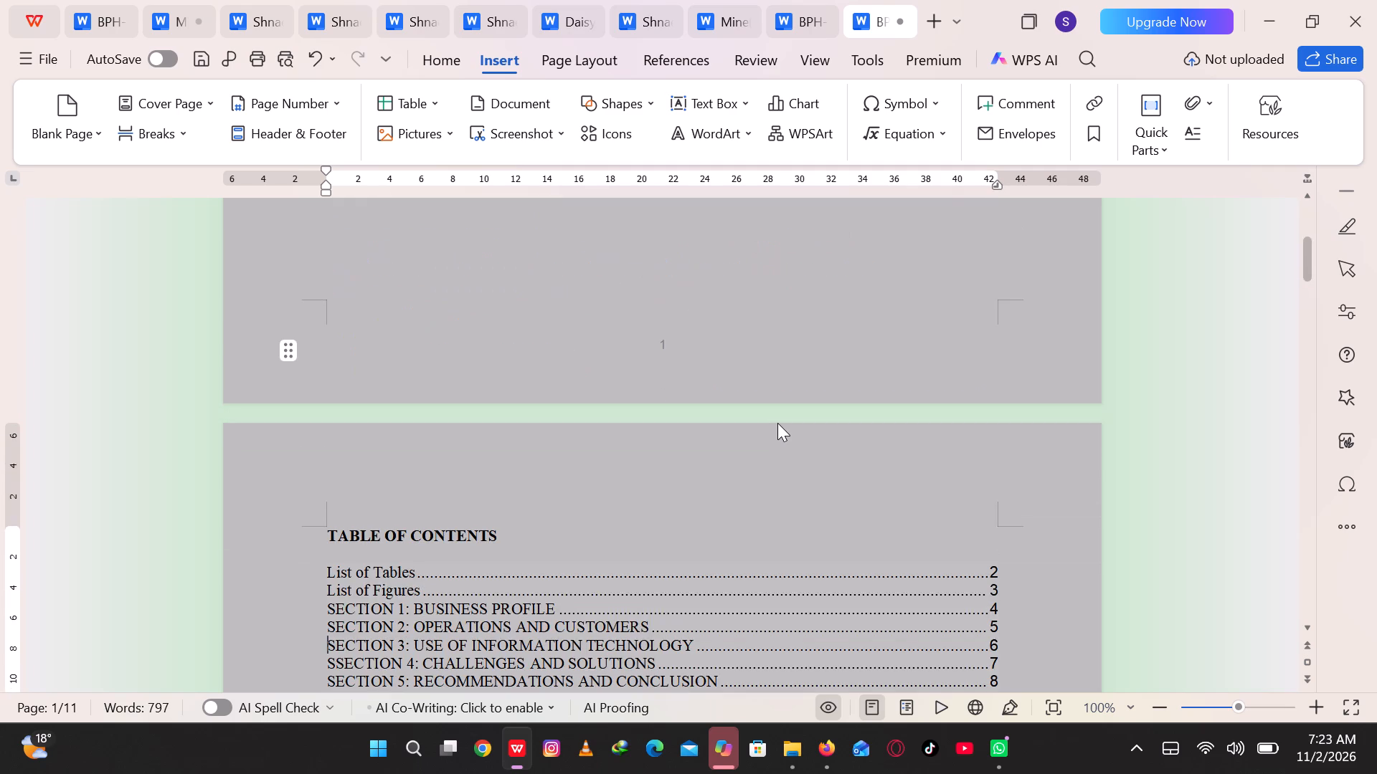
# Switch to the Magunas Supermarket report and examine its contents page heading and entries for comparison.
pyautogui.click(808, 16)
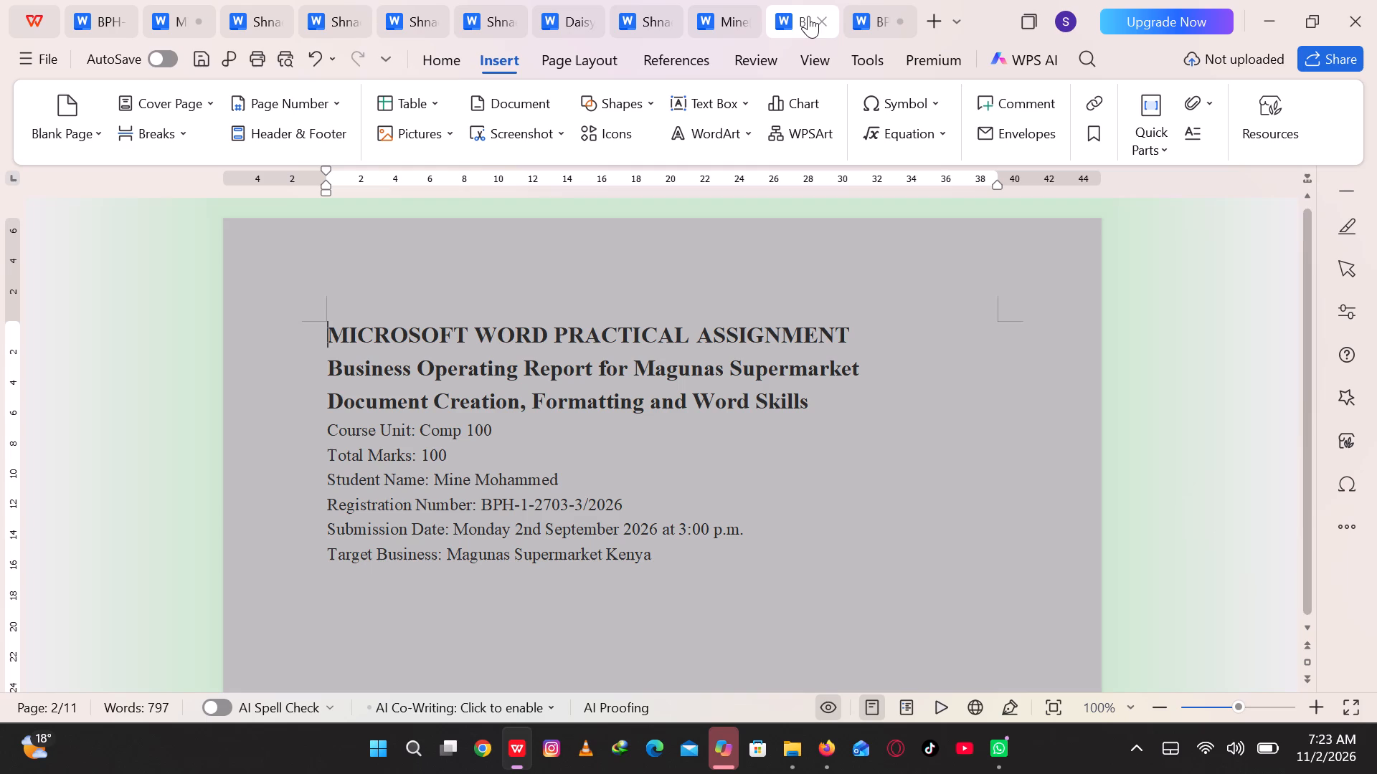
pyautogui.press('Down')
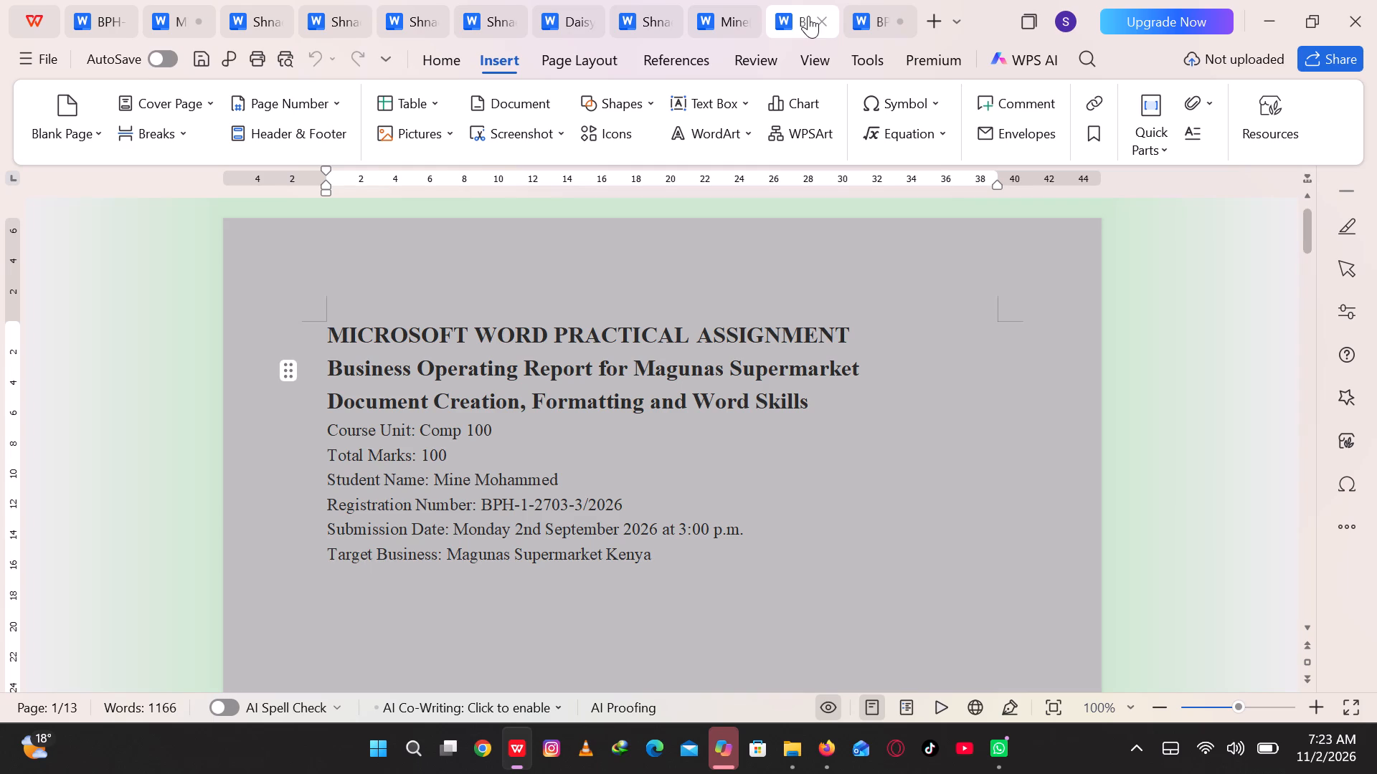
pyautogui.press('Down')
pyautogui.press('Down')
pyautogui.press('Down')
pyautogui.press('Down')
pyautogui.press('Down')
pyautogui.press('Down')
pyautogui.press('Down')
pyautogui.press('Down')
pyautogui.press('Down')
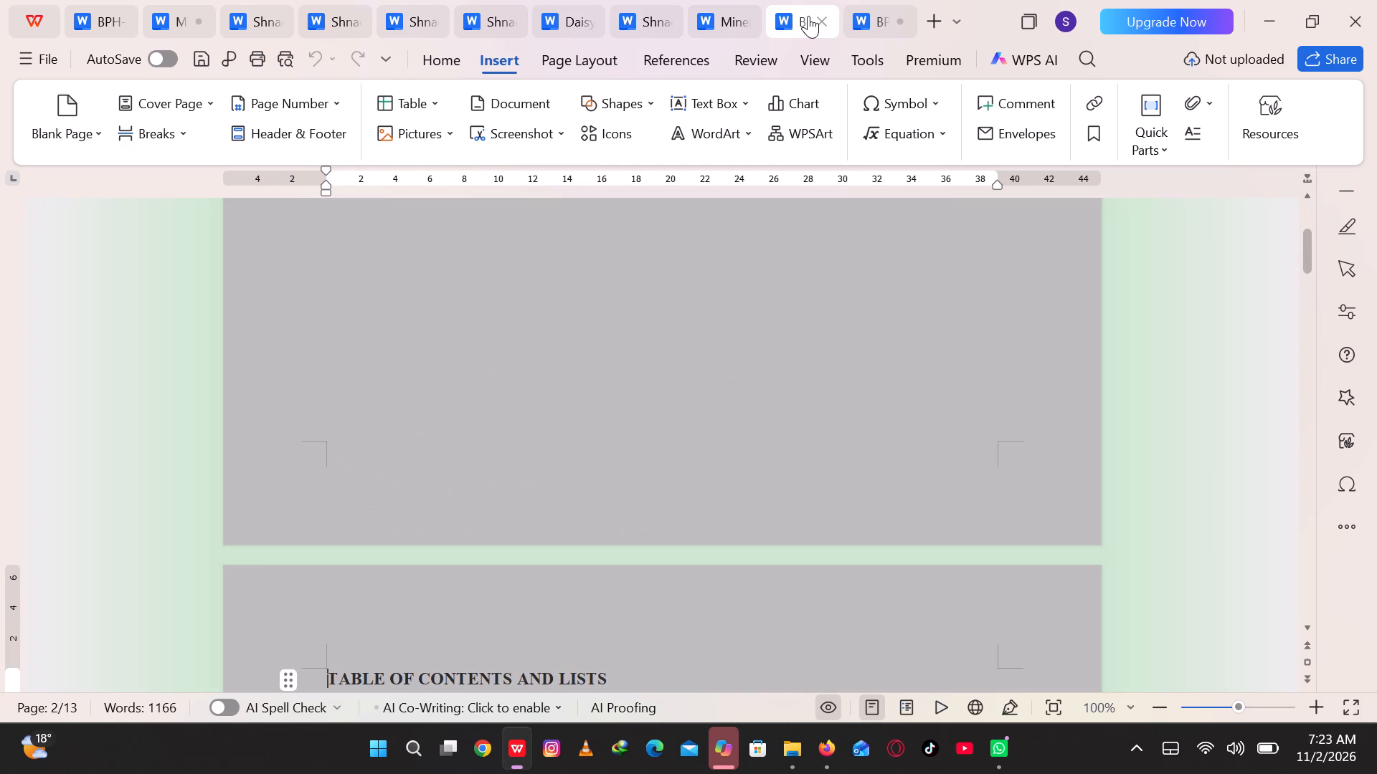
pyautogui.press('Down')
pyautogui.press('Down')
pyautogui.press('Down')
pyautogui.press('Down')
pyautogui.press('Down')
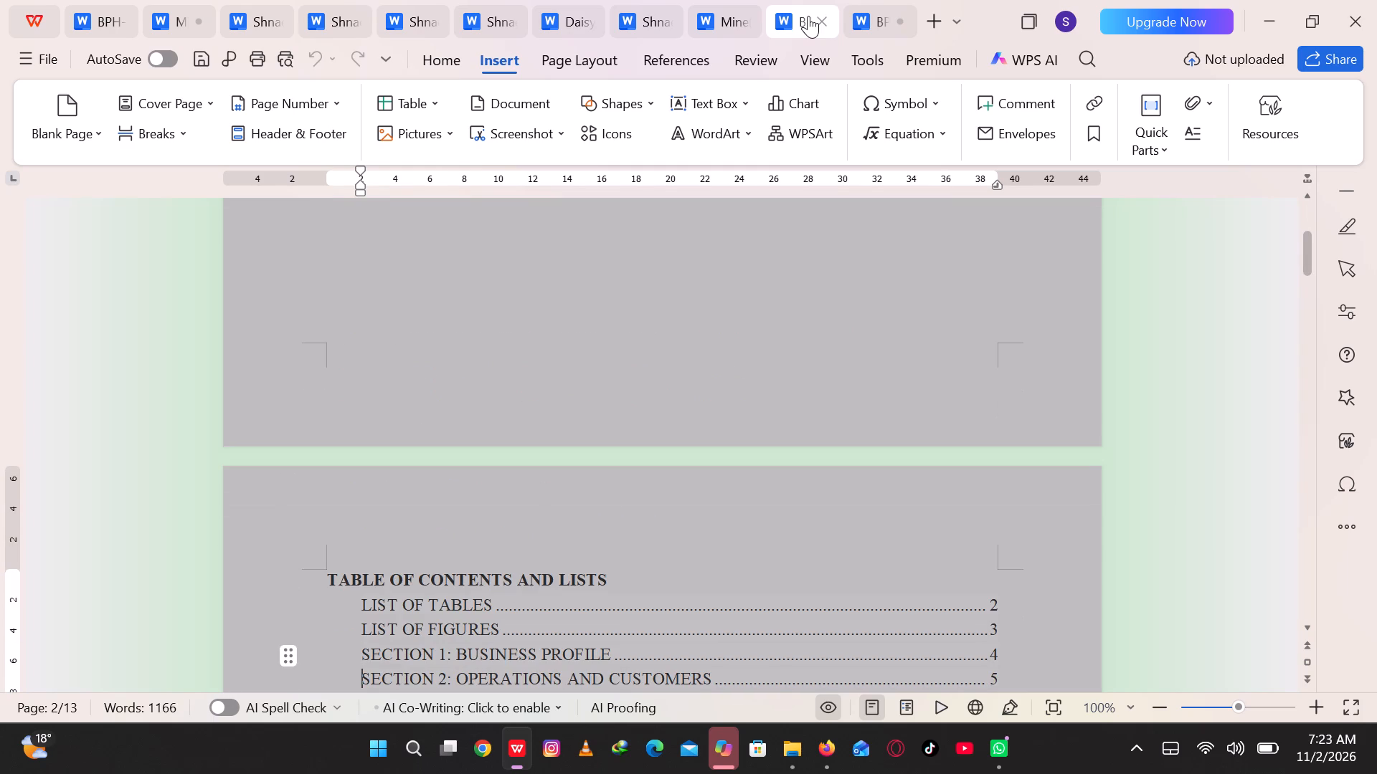
pyautogui.press('Down')
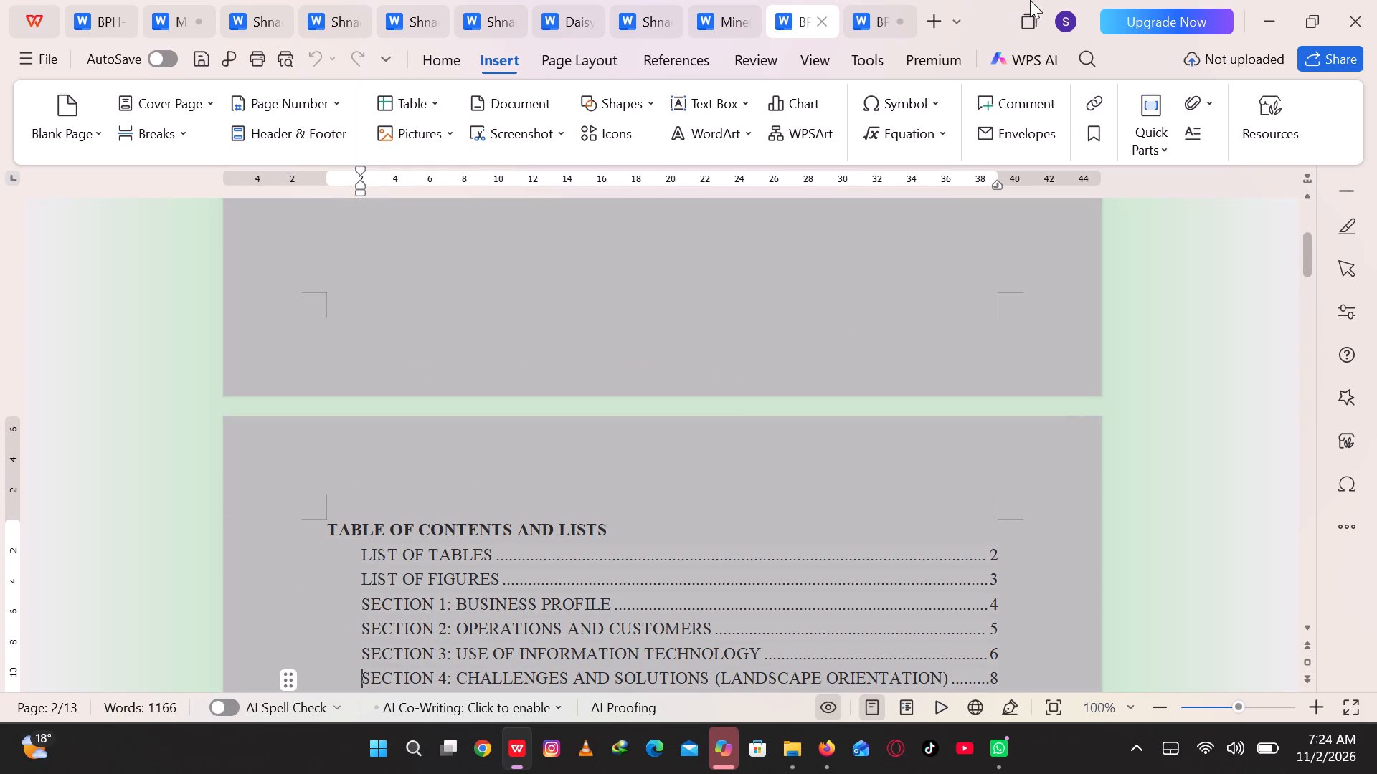
# Return to the Quickmart report, delete the TABLE OF CONTENTS heading, and place the cursor on the empty line above List of Tables.
pyautogui.click(872, 22)
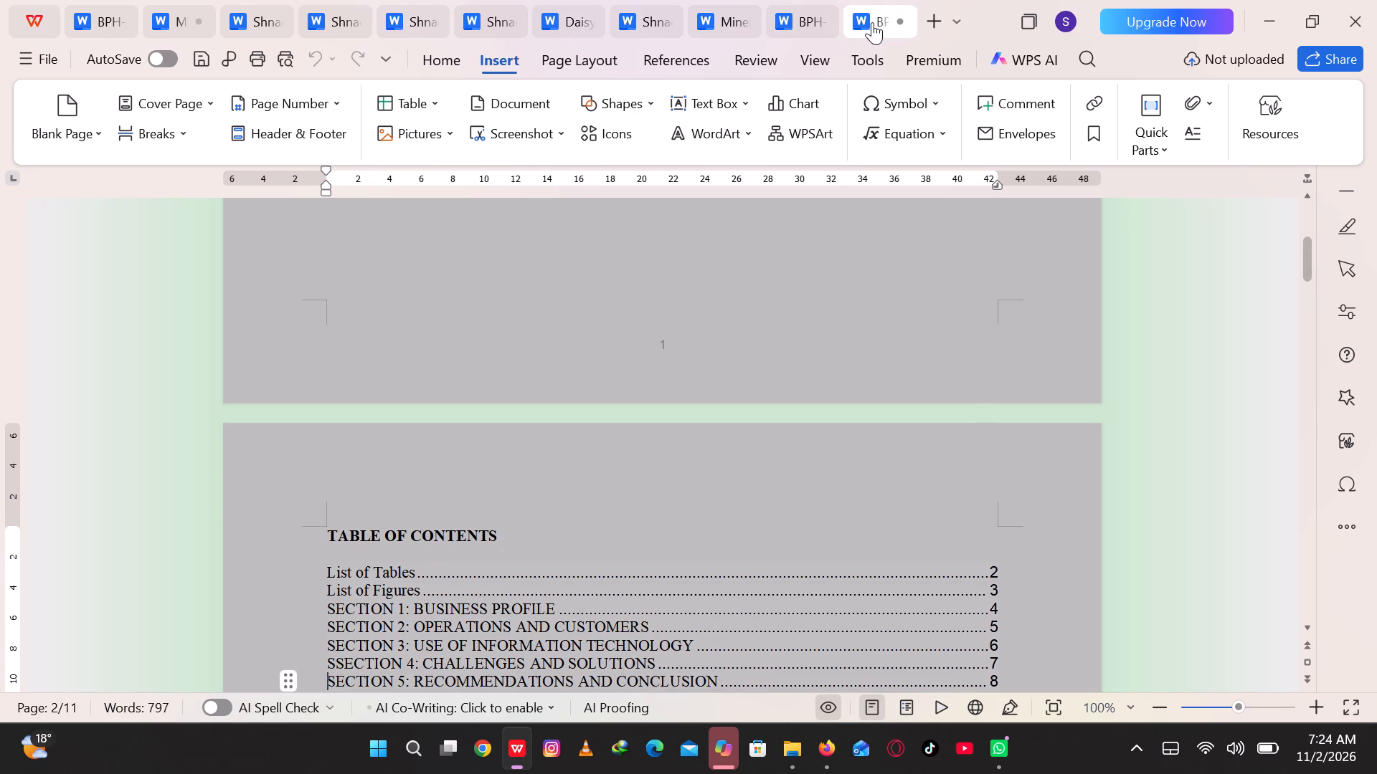
pyautogui.click(519, 538)
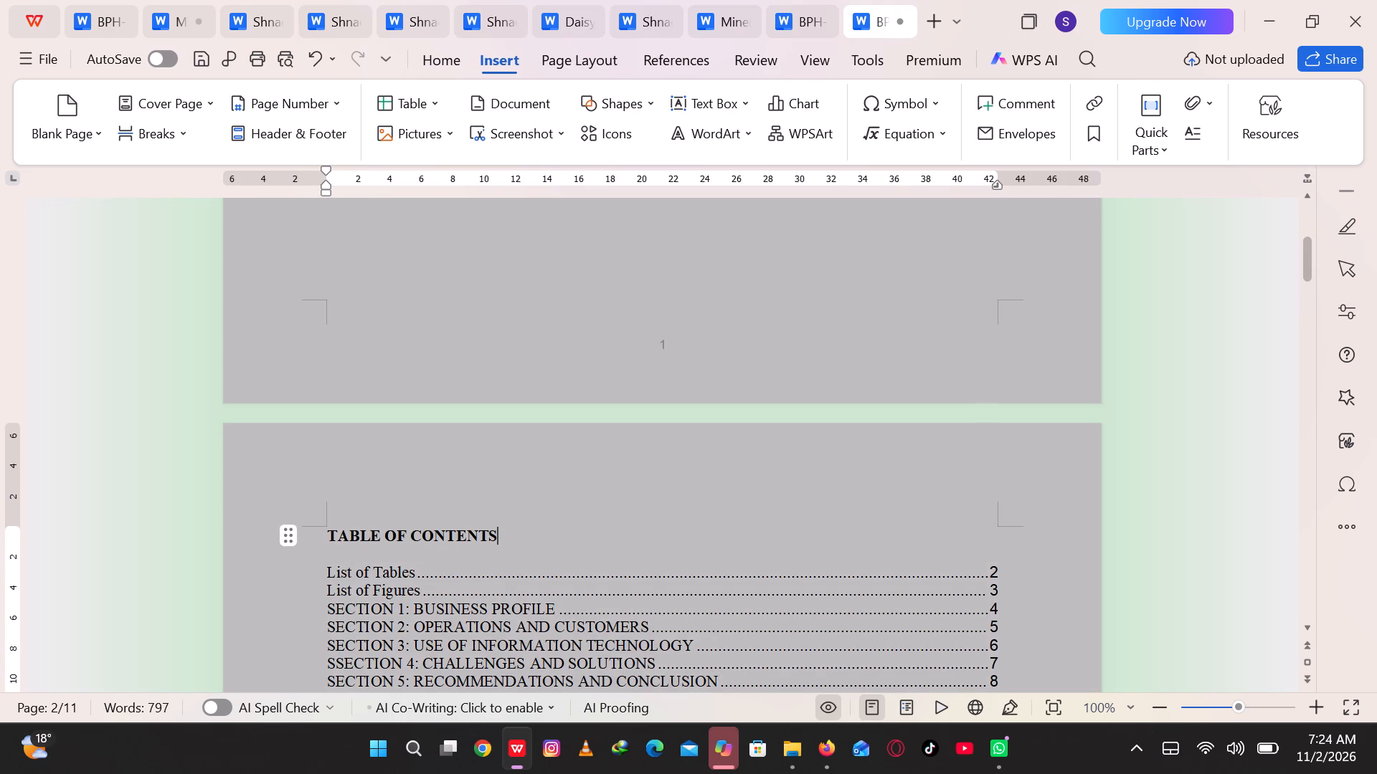
pyautogui.press('BackSpace')
pyautogui.press('BackSpace')
pyautogui.press('BackSpace')
pyautogui.press('BackSpace')
pyautogui.press('BackSpace')
pyautogui.press('BackSpace')
pyautogui.press('BackSpace')
pyautogui.press('BackSpace')
pyautogui.press('BackSpace')
pyautogui.press('BackSpace')
pyautogui.press('BackSpace')
pyautogui.press('BackSpace')
pyautogui.press('BackSpace')
pyautogui.press('BackSpace')
pyautogui.press('BackSpace')
pyautogui.press('BackSpace')
pyautogui.press('BackSpace')
pyautogui.press('BackSpace')
pyautogui.press('BackSpace')
pyautogui.press('BackSpace')
pyautogui.press('BackSpace')
pyautogui.press('BackSpace')
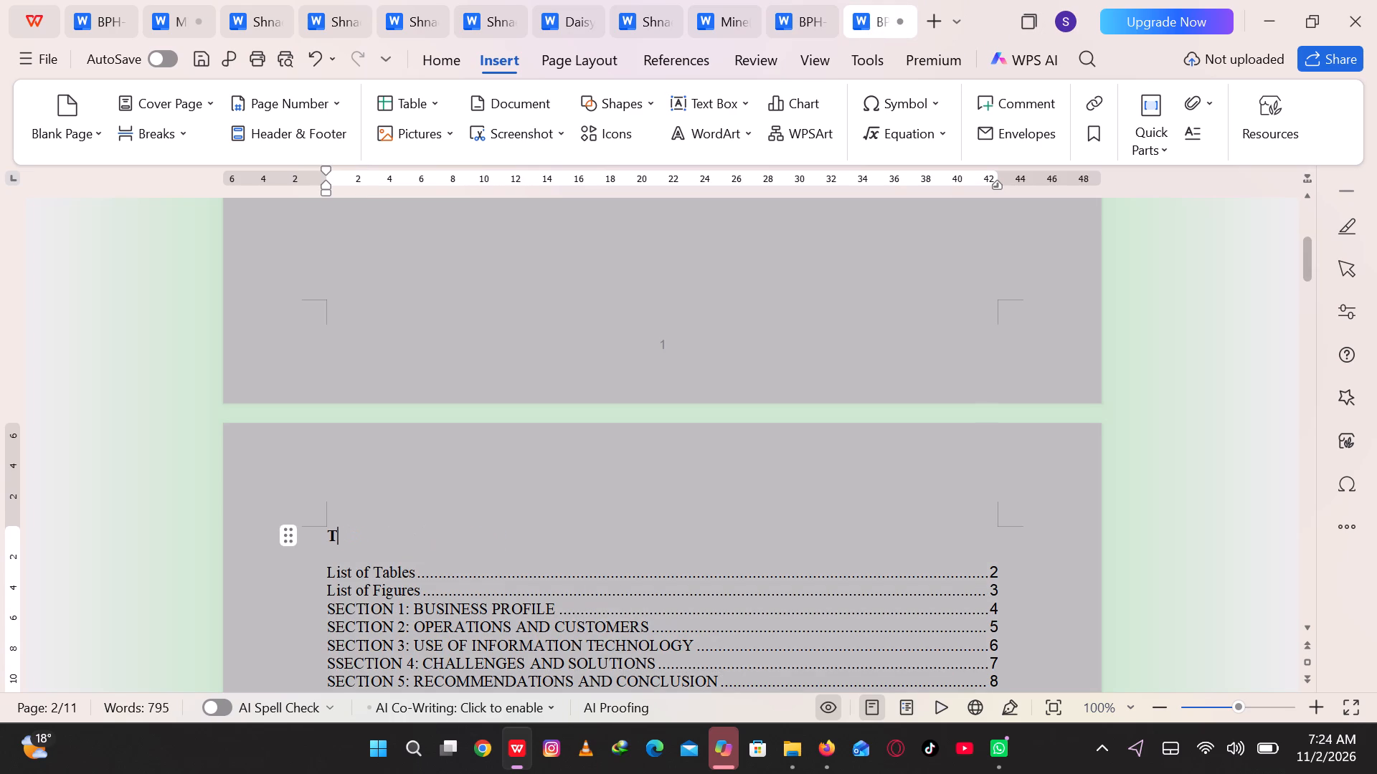
pyautogui.press('BackSpace')
pyautogui.press('BackSpace')
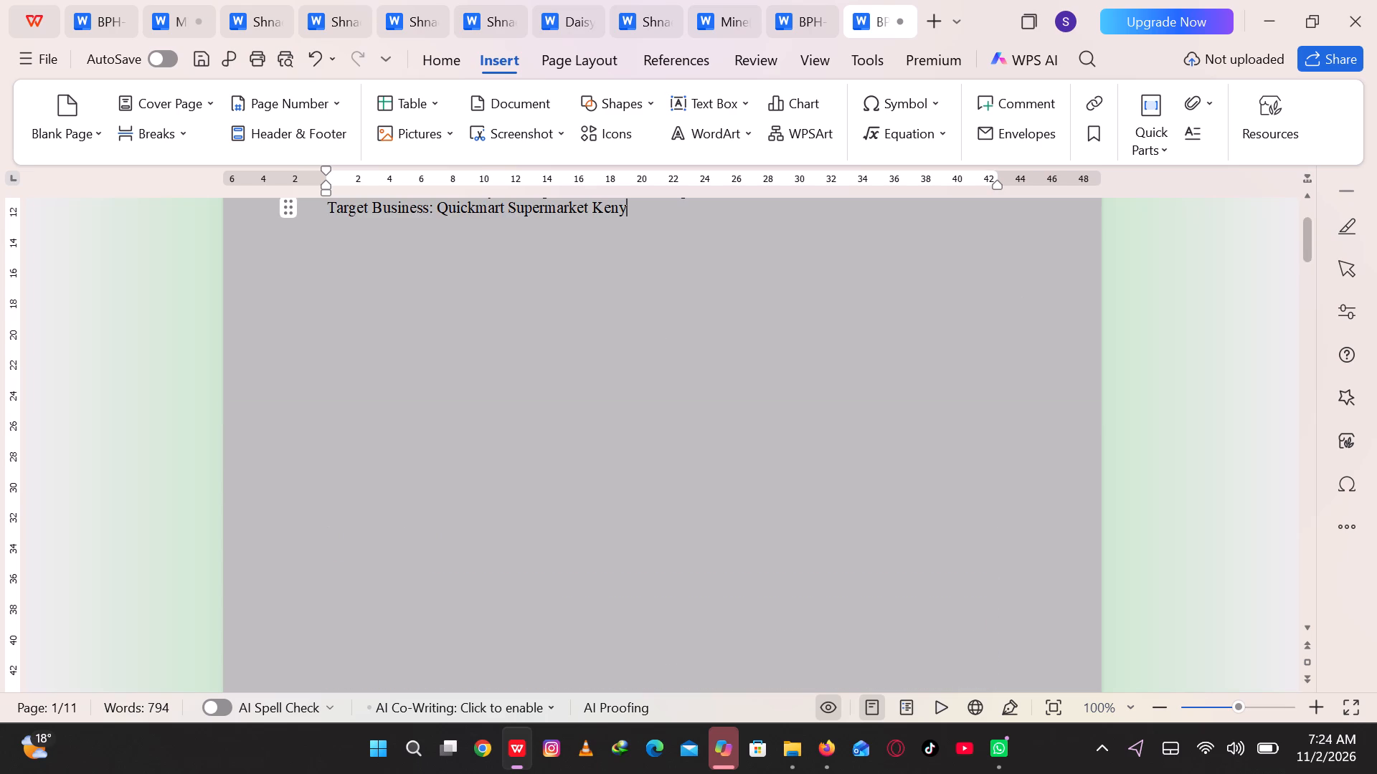
pyautogui.press('Down')
pyautogui.press('Down')
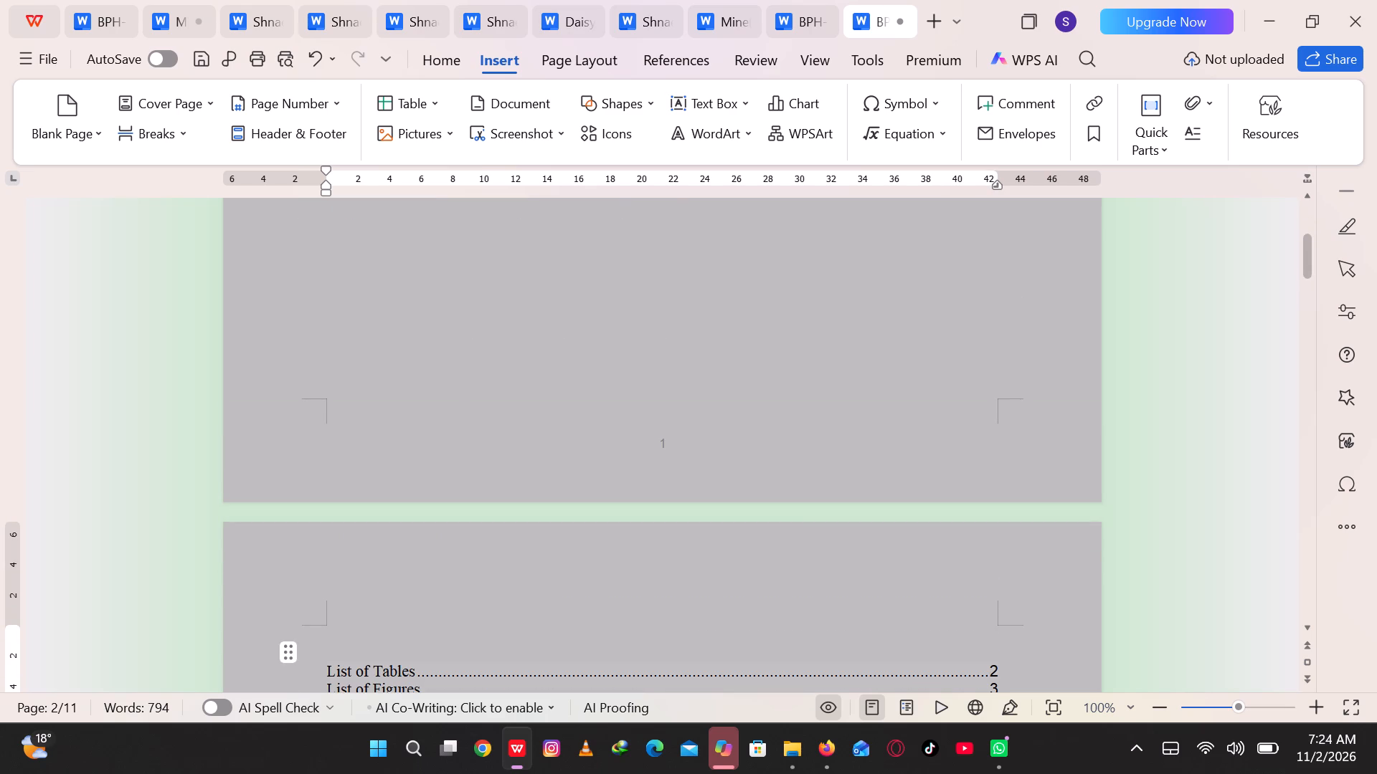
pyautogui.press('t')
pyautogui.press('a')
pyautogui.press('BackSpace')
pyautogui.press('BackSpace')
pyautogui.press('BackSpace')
# Copy the heading TABLE OF CONTENTS AND LISTS from the Magunas report and paste it above List of Tables in the Quickmart report.
pyautogui.click(806, 21)
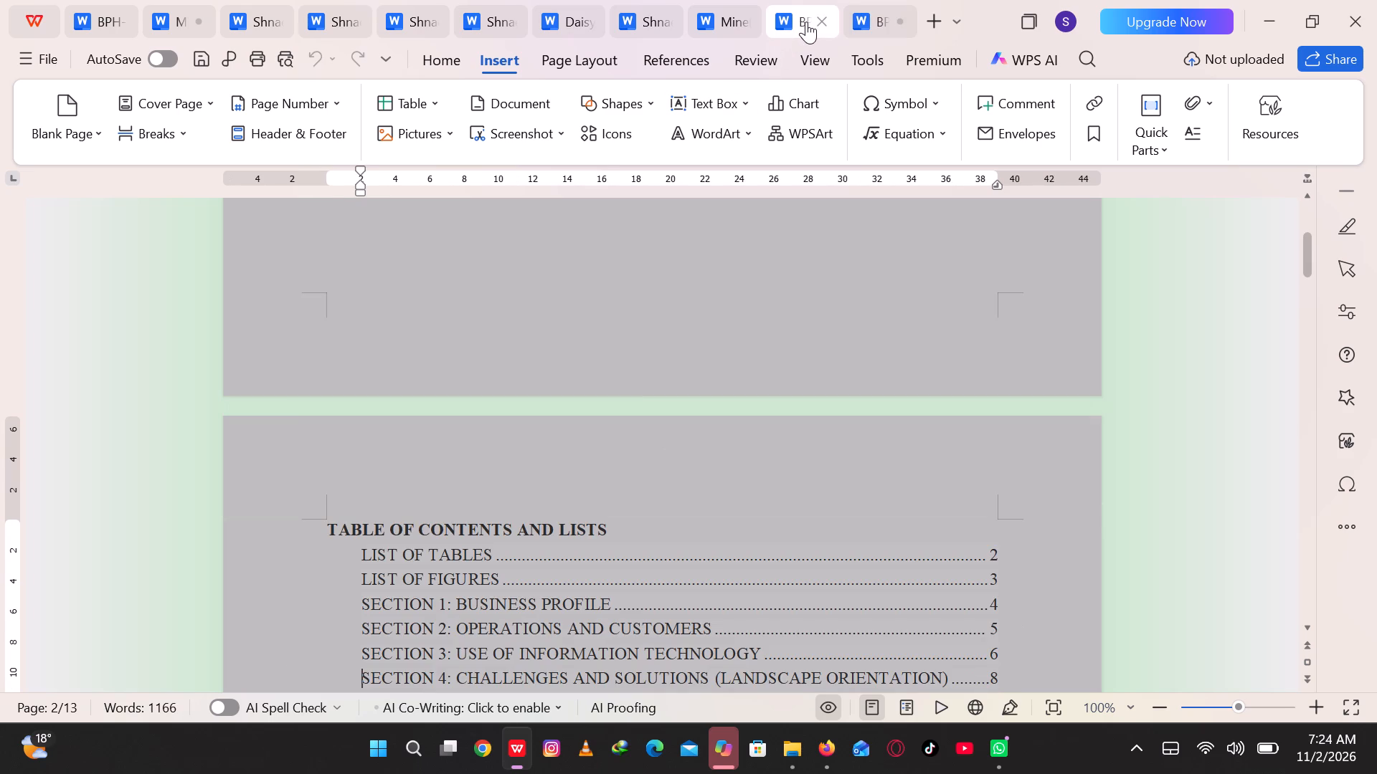
pyautogui.moveTo(324, 532); pyautogui.dragTo(469, 528)
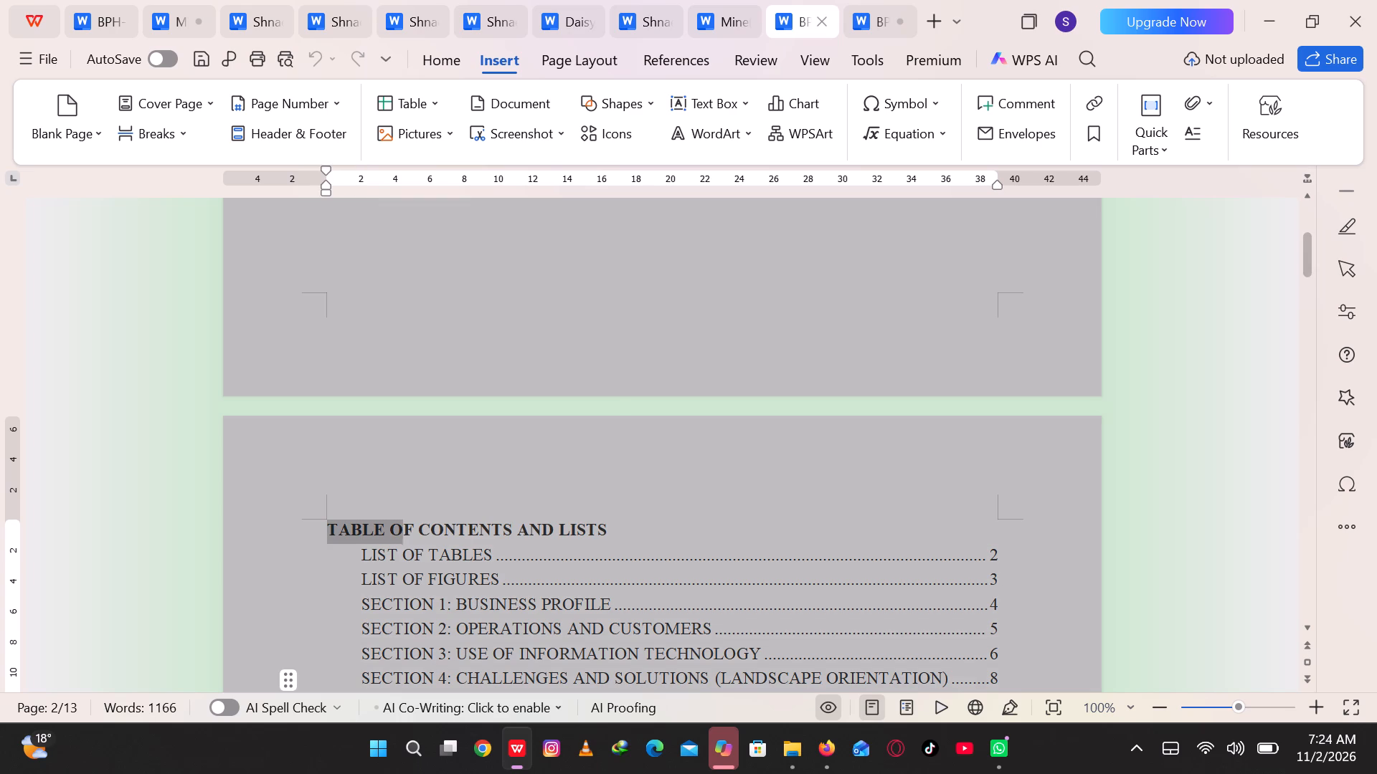
pyautogui.moveTo(469, 528); pyautogui.dragTo(635, 530)
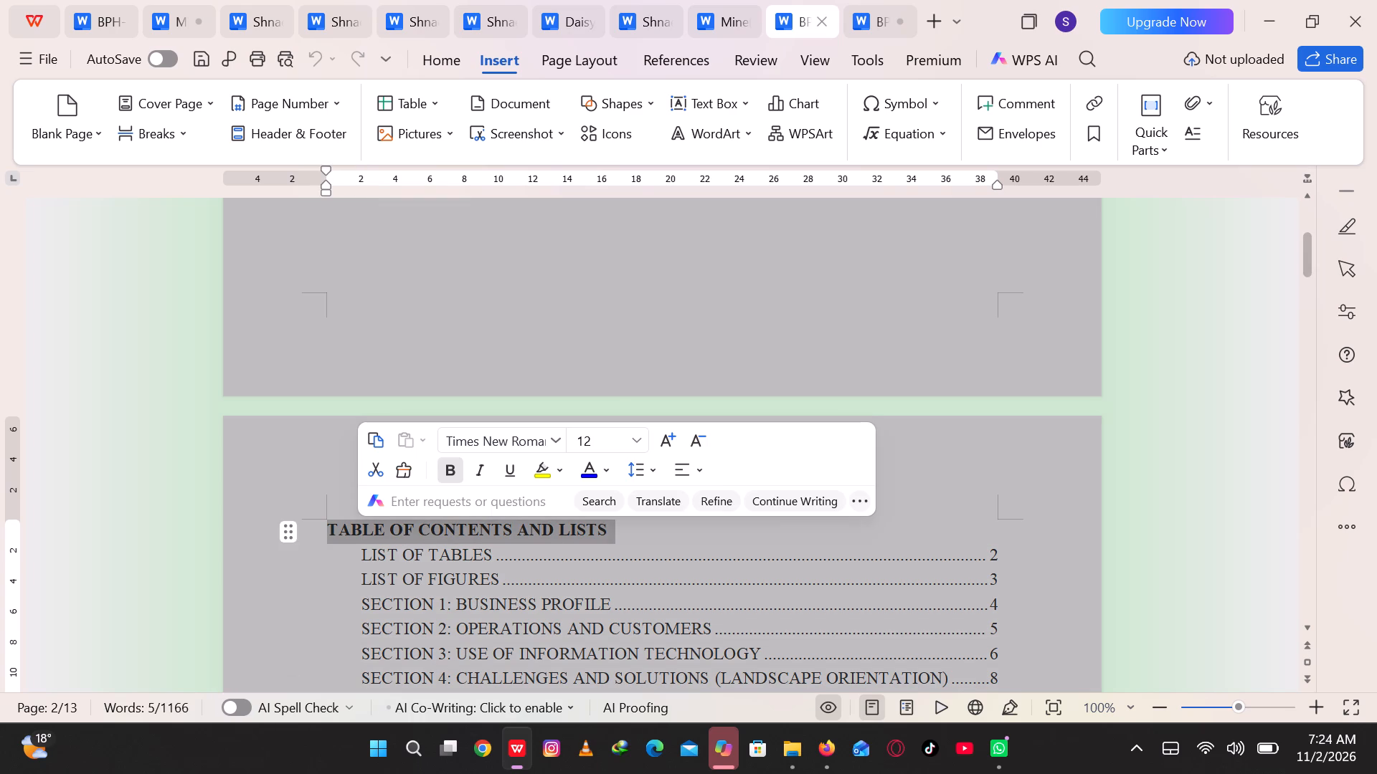
pyautogui.hotkey('ctrl', 'c')
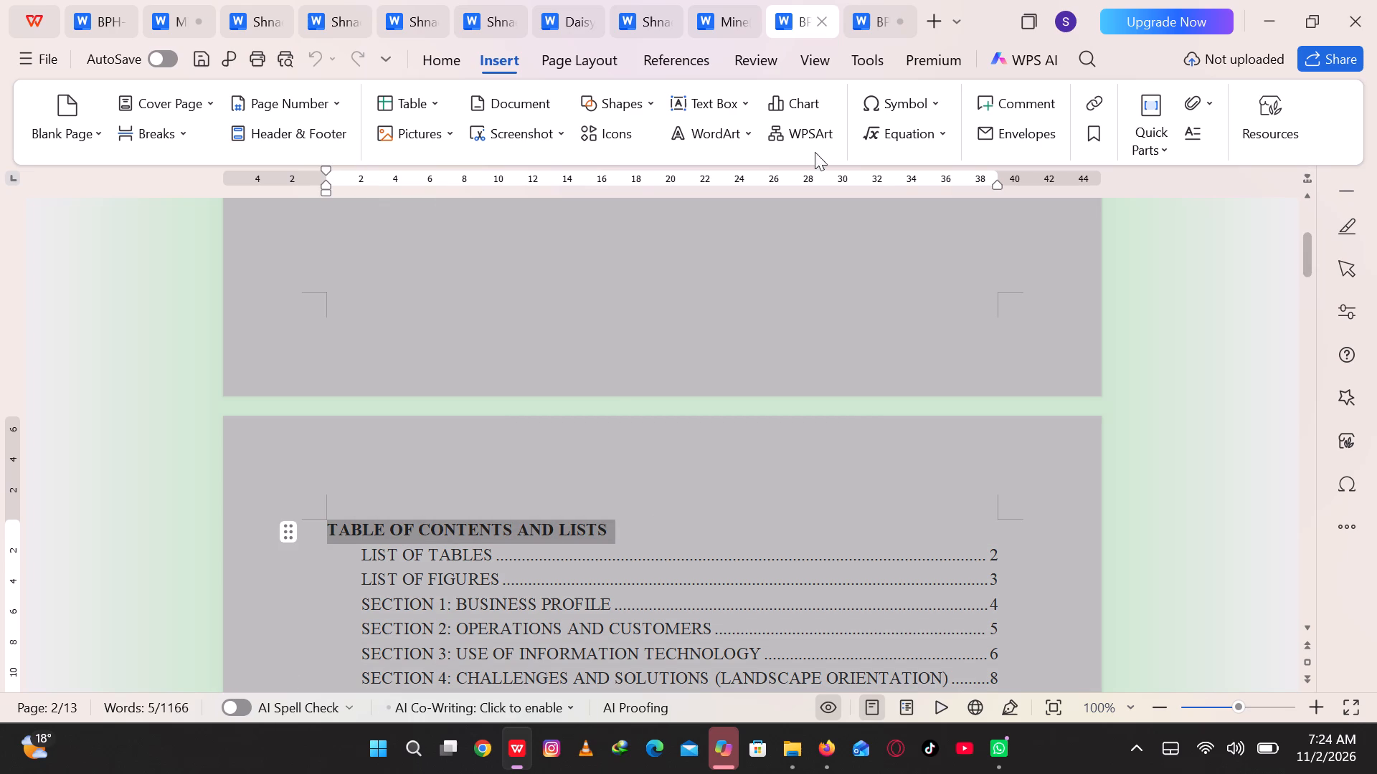
pyautogui.click(874, 13)
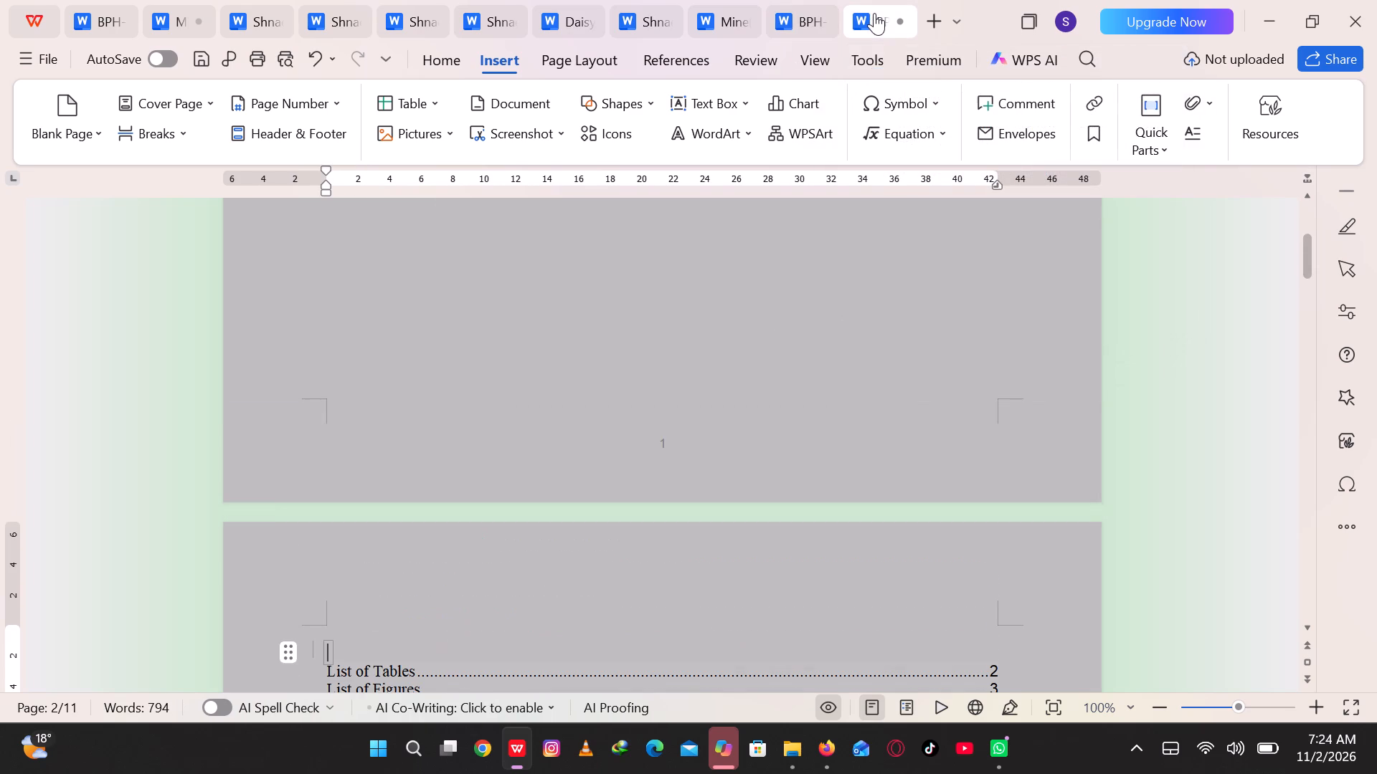
pyautogui.hotkey('ctrl', 'v')
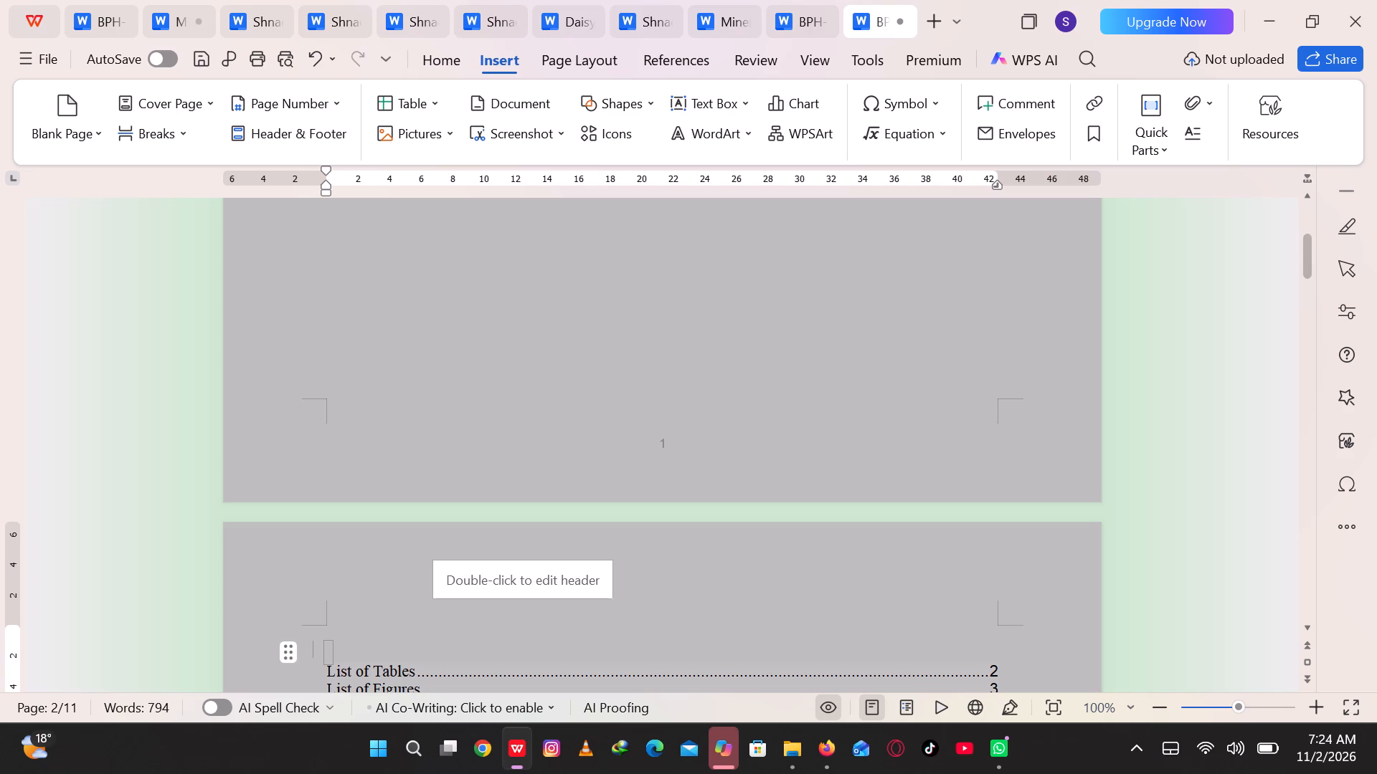
# Update the Quickmart report's table of contents under the new heading, choosing to update the entire table.
pyautogui.click(675, 665)
pyautogui.press('Down')
pyautogui.press('Down')
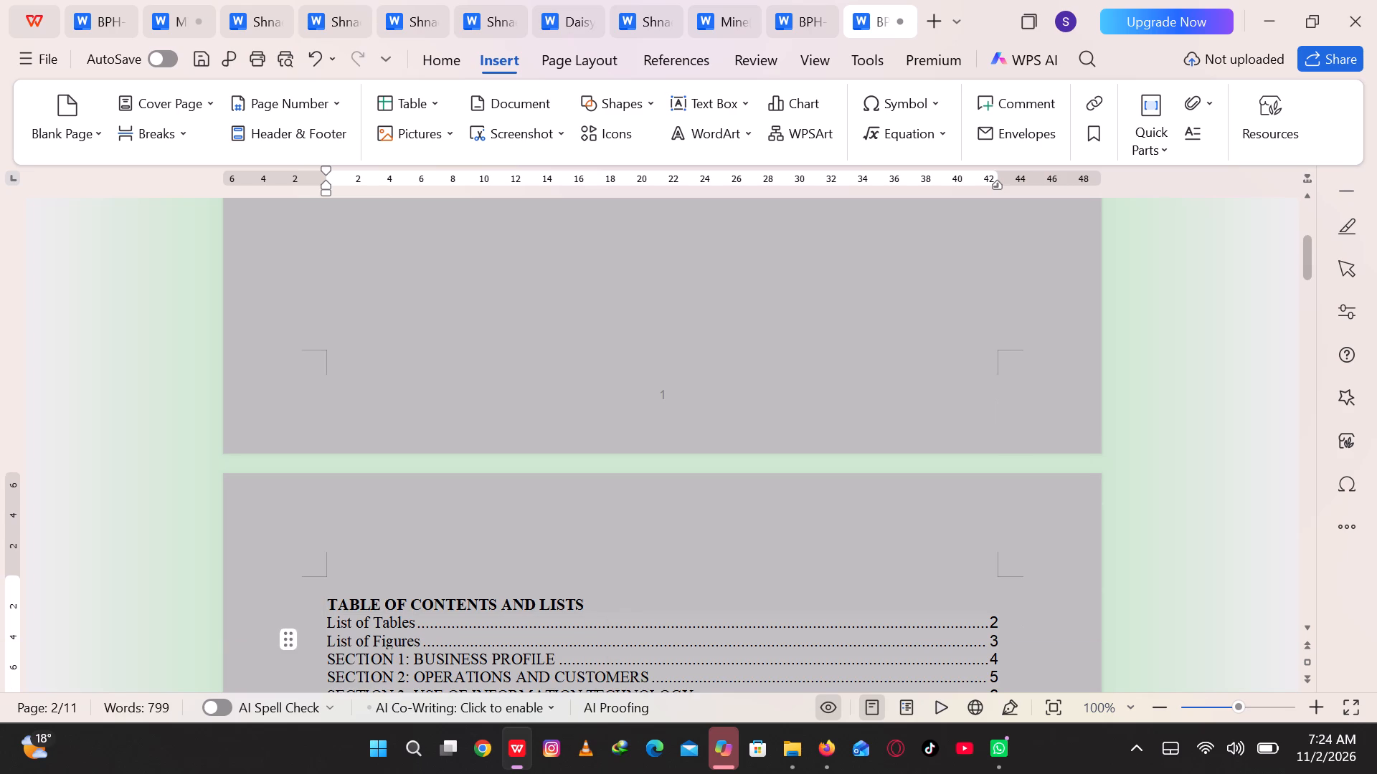
pyautogui.press('Down')
pyautogui.press('Down')
pyautogui.press('Down')
pyautogui.press('Down')
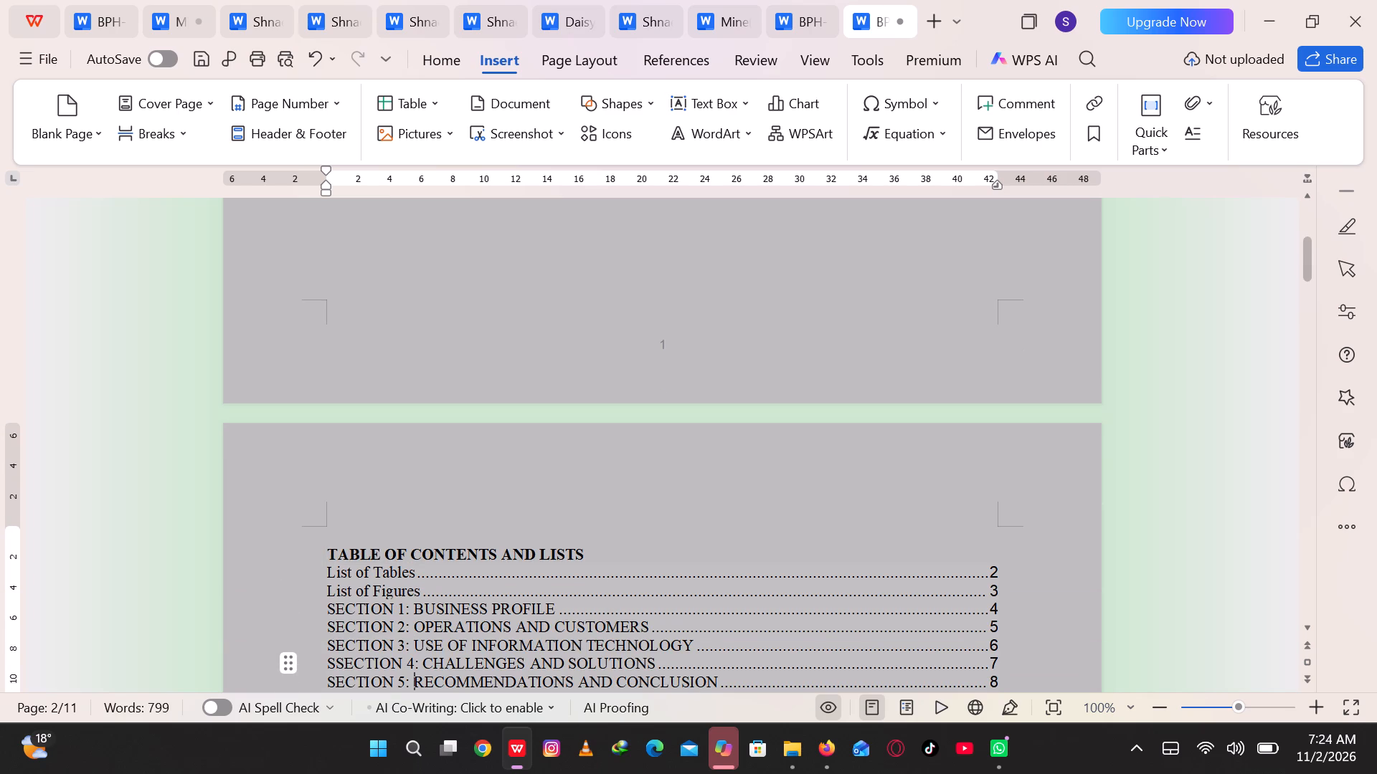
pyautogui.rightClick(372, 590)
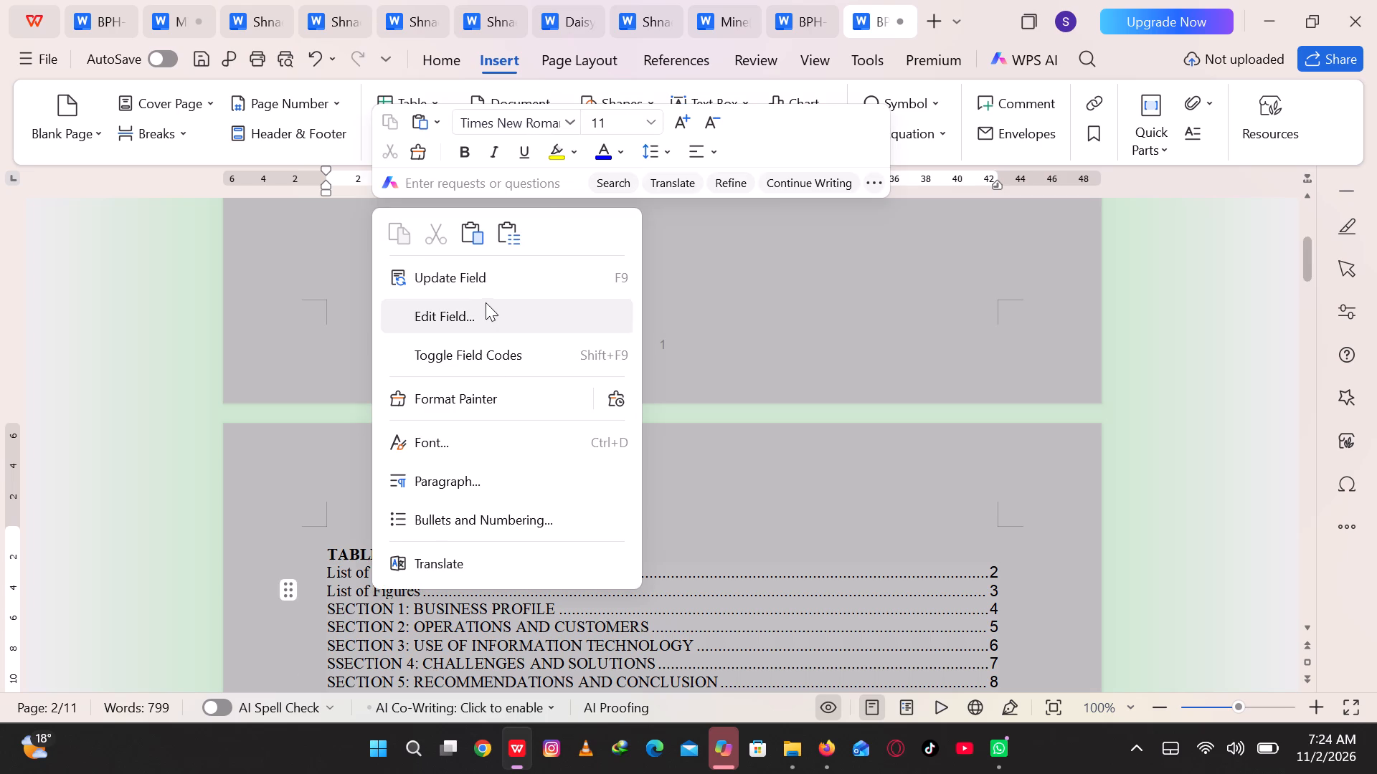
pyautogui.click(473, 274)
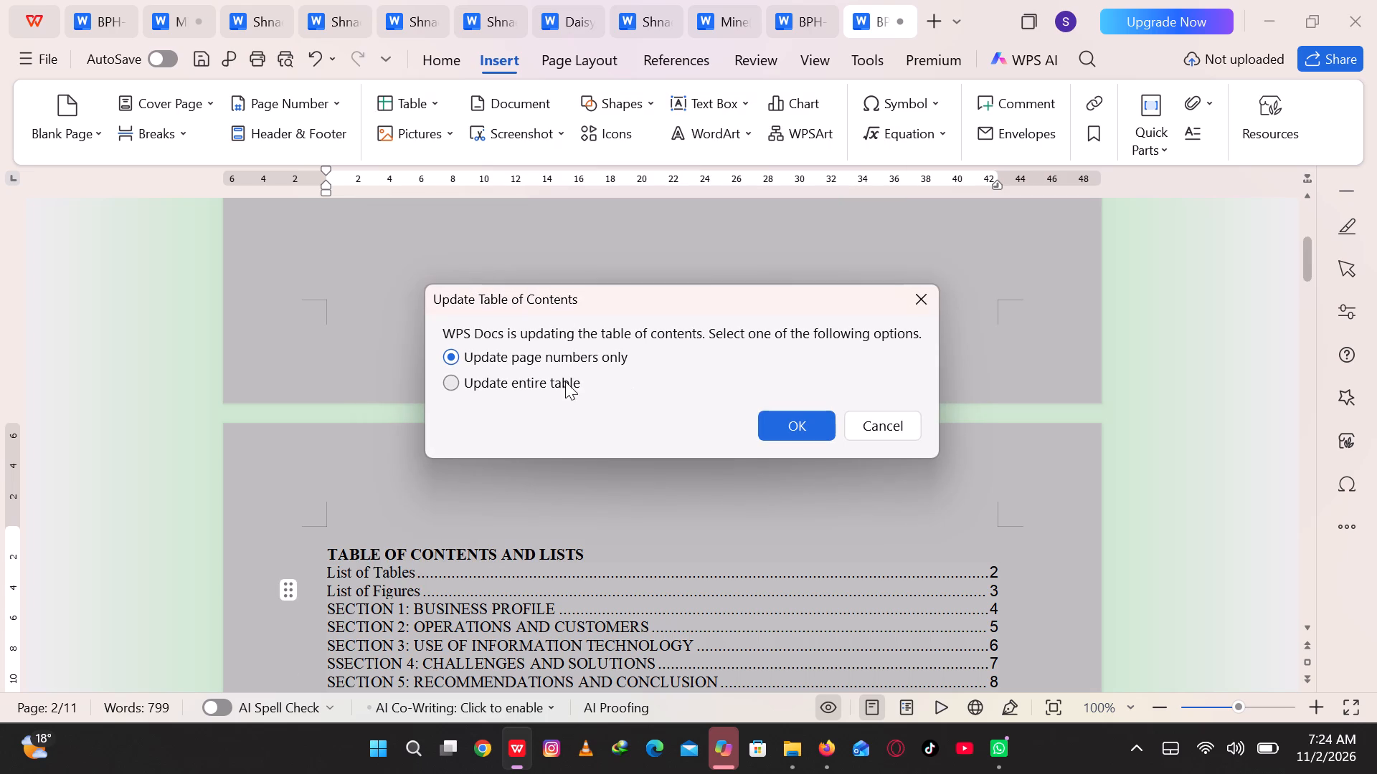
pyautogui.click(546, 377)
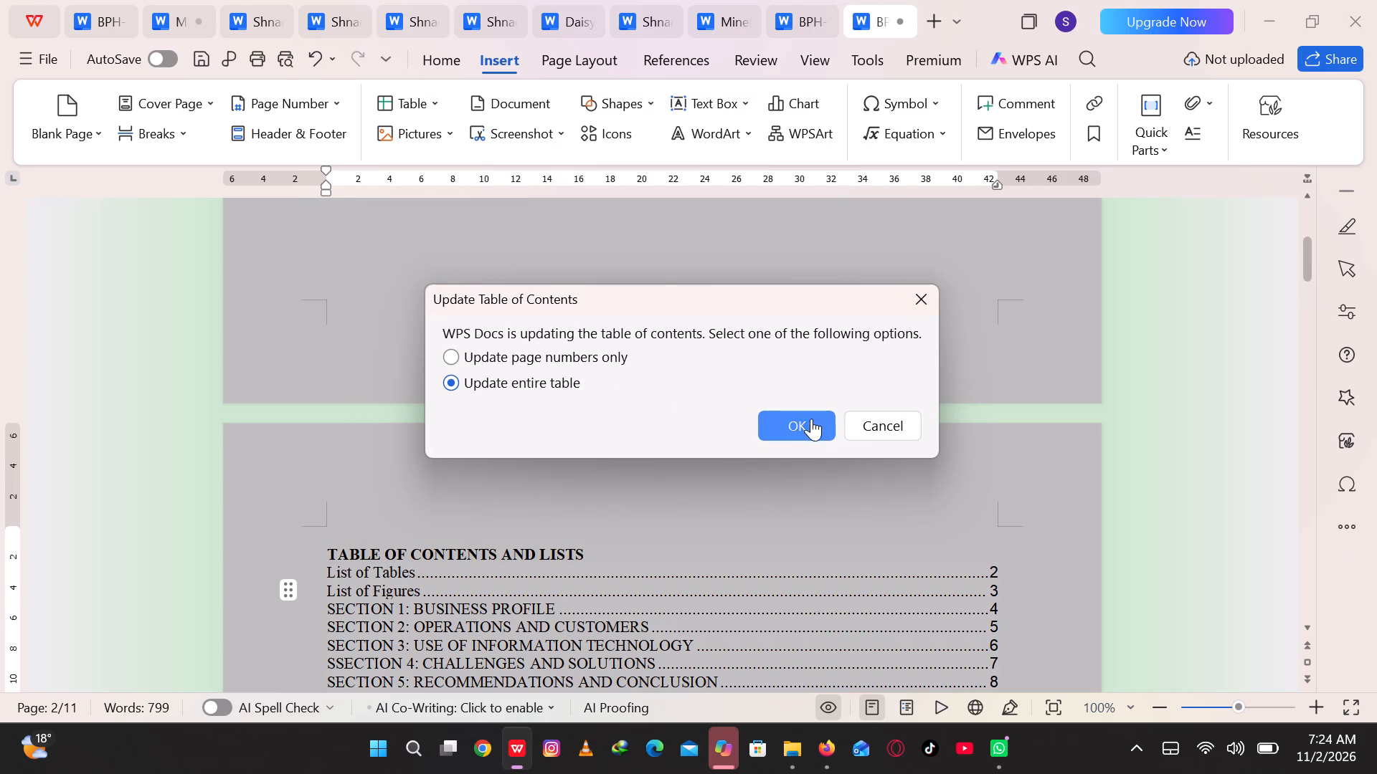
pyautogui.click(803, 417)
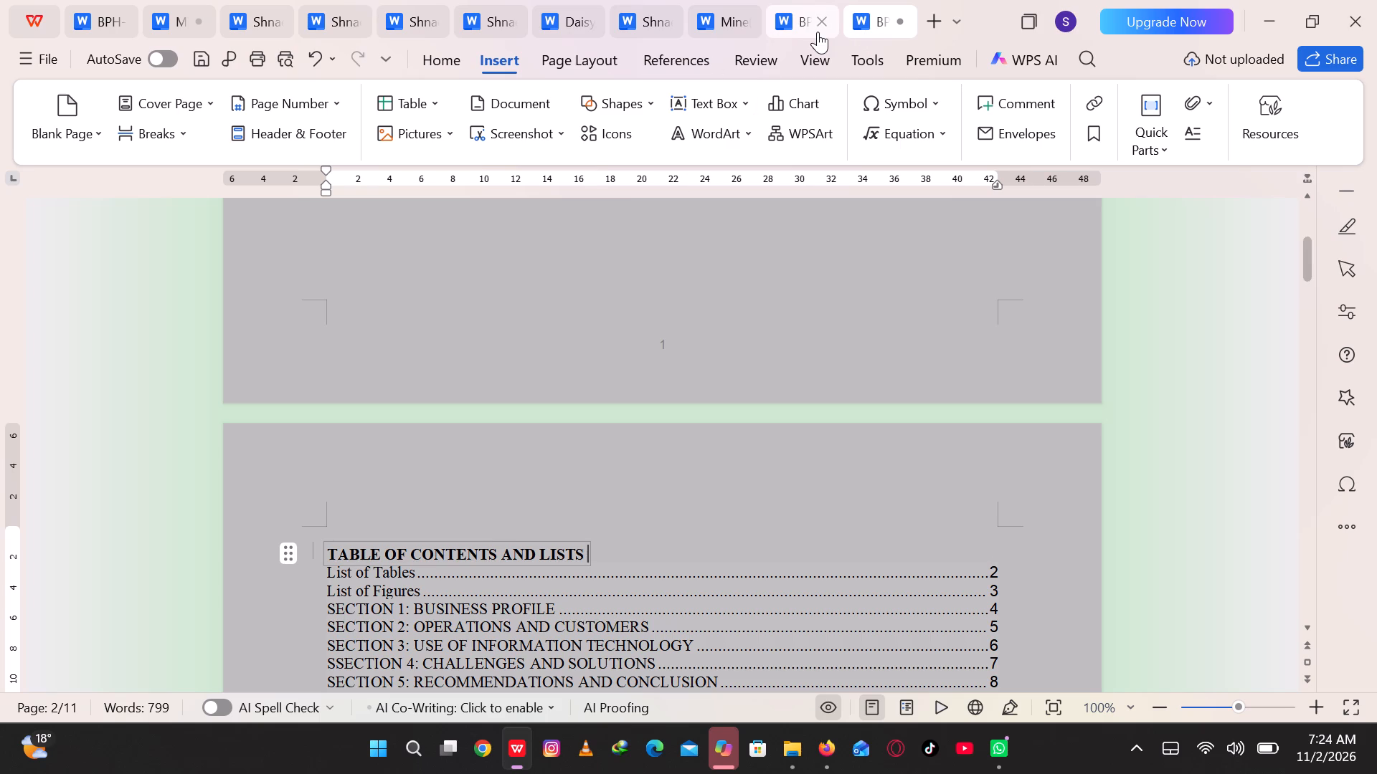
# Examine the font and size of the contents heading and entries in the Magunas report, and return to the Quickmart report.
pyautogui.click(800, 25)
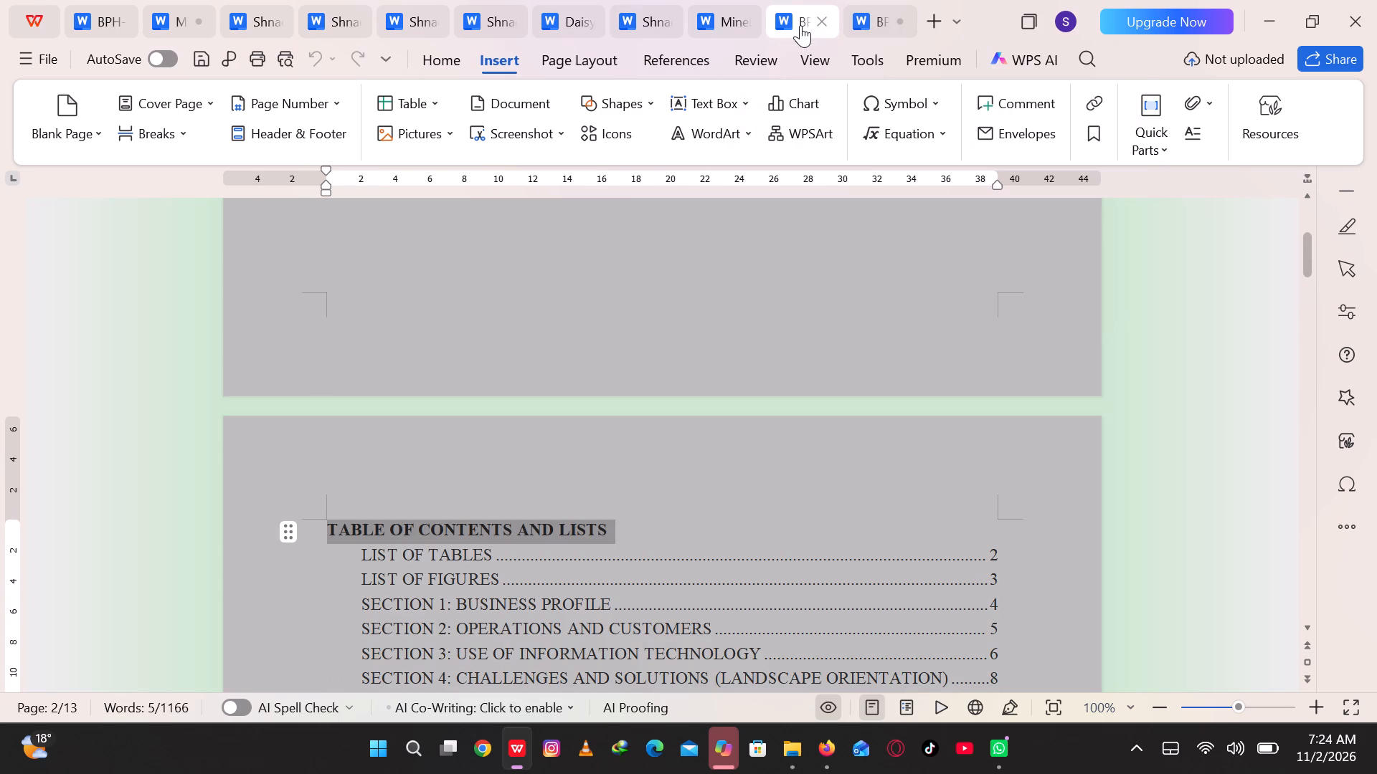
pyautogui.click(567, 429)
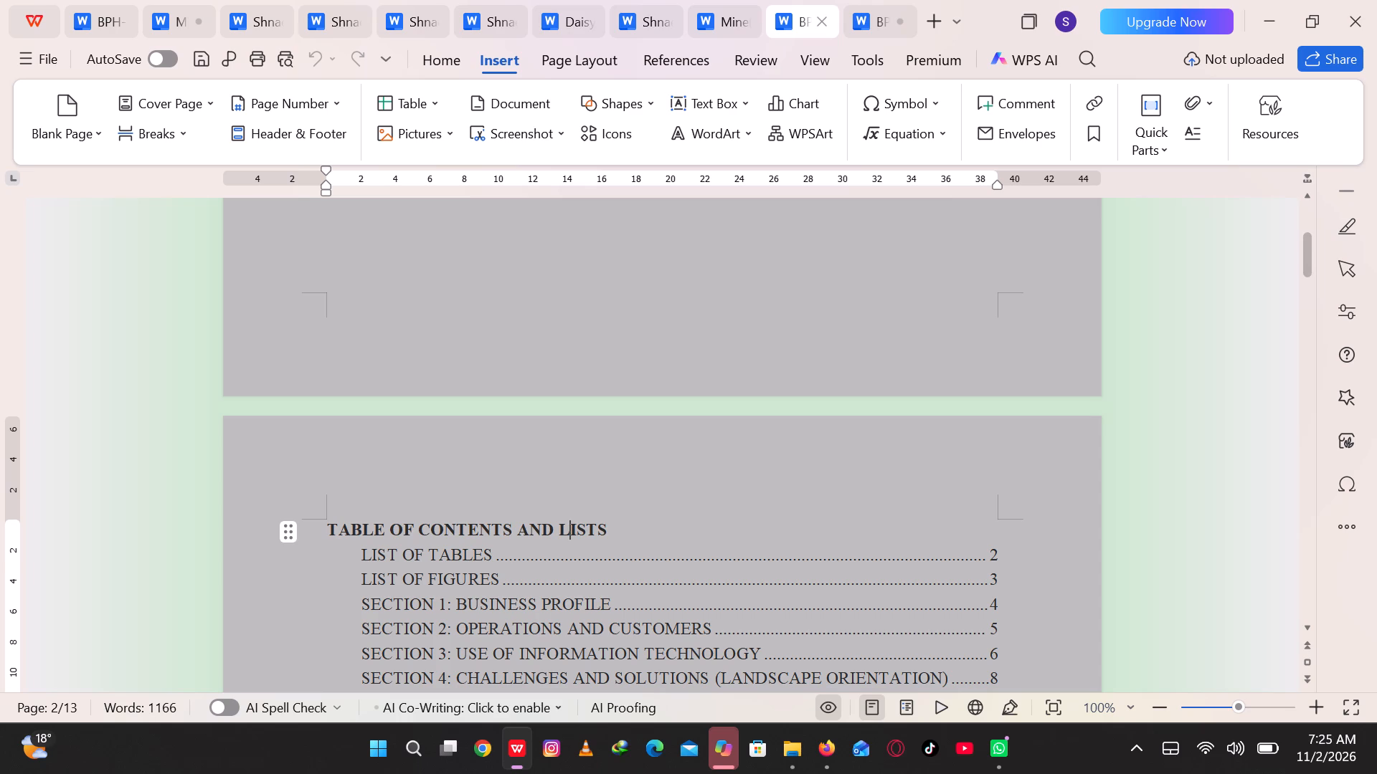
pyautogui.moveTo(328, 525); pyautogui.dragTo(619, 503)
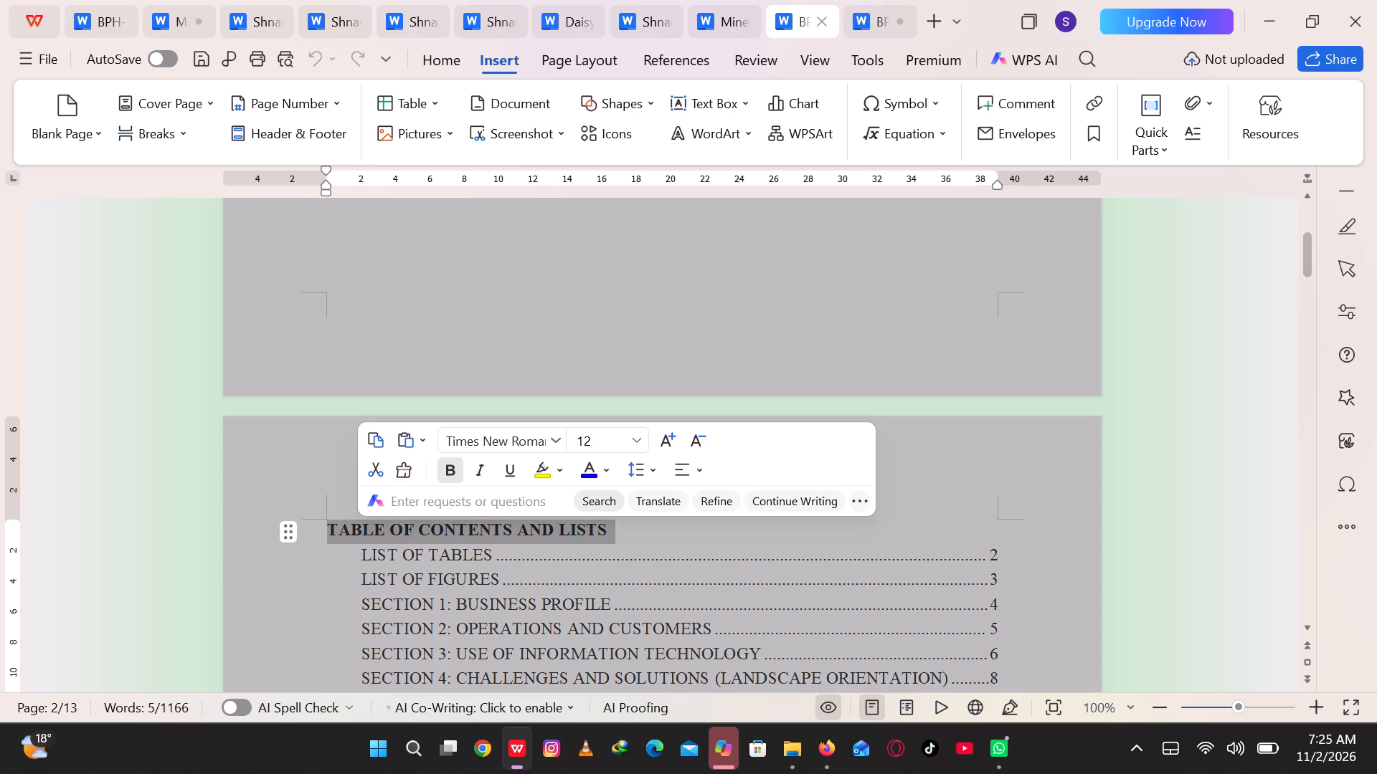
pyautogui.click(569, 550)
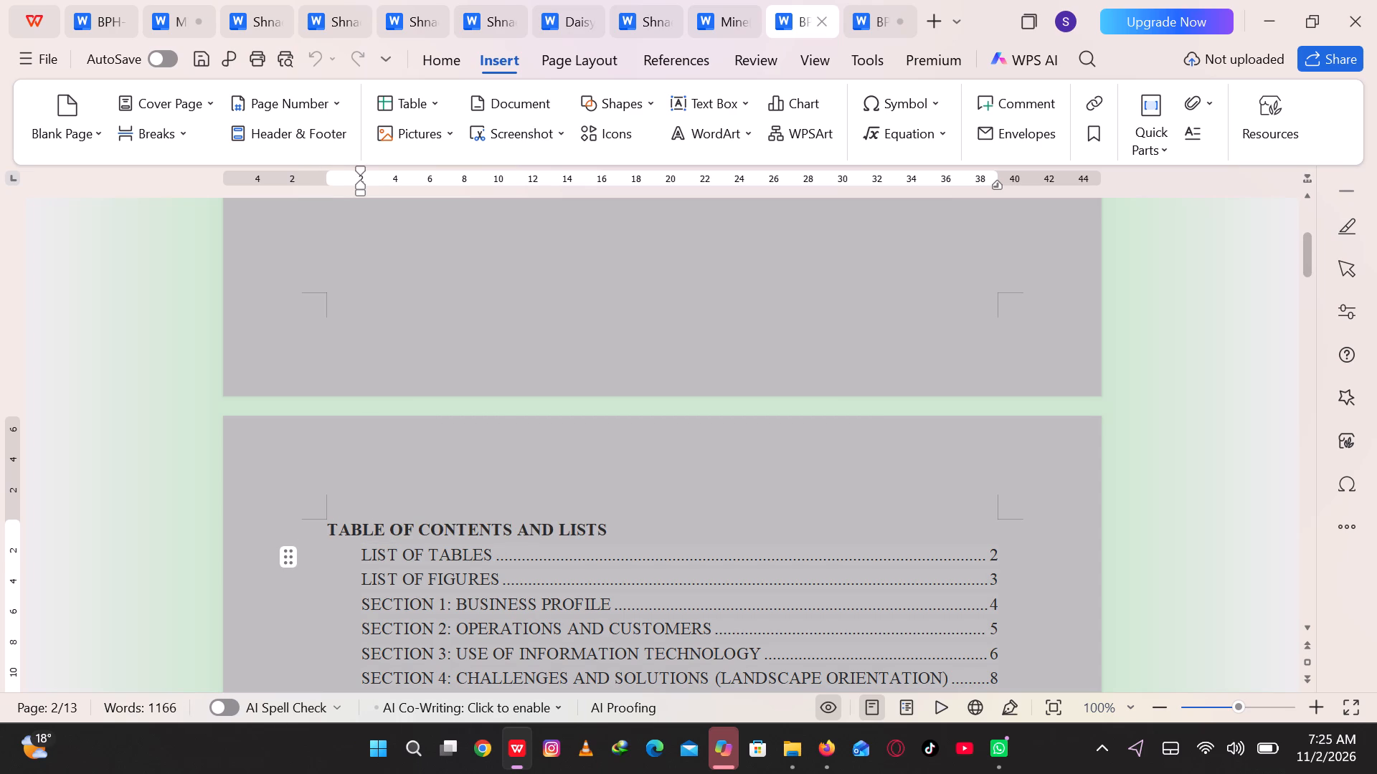
pyautogui.moveTo(356, 558); pyautogui.dragTo(577, 568)
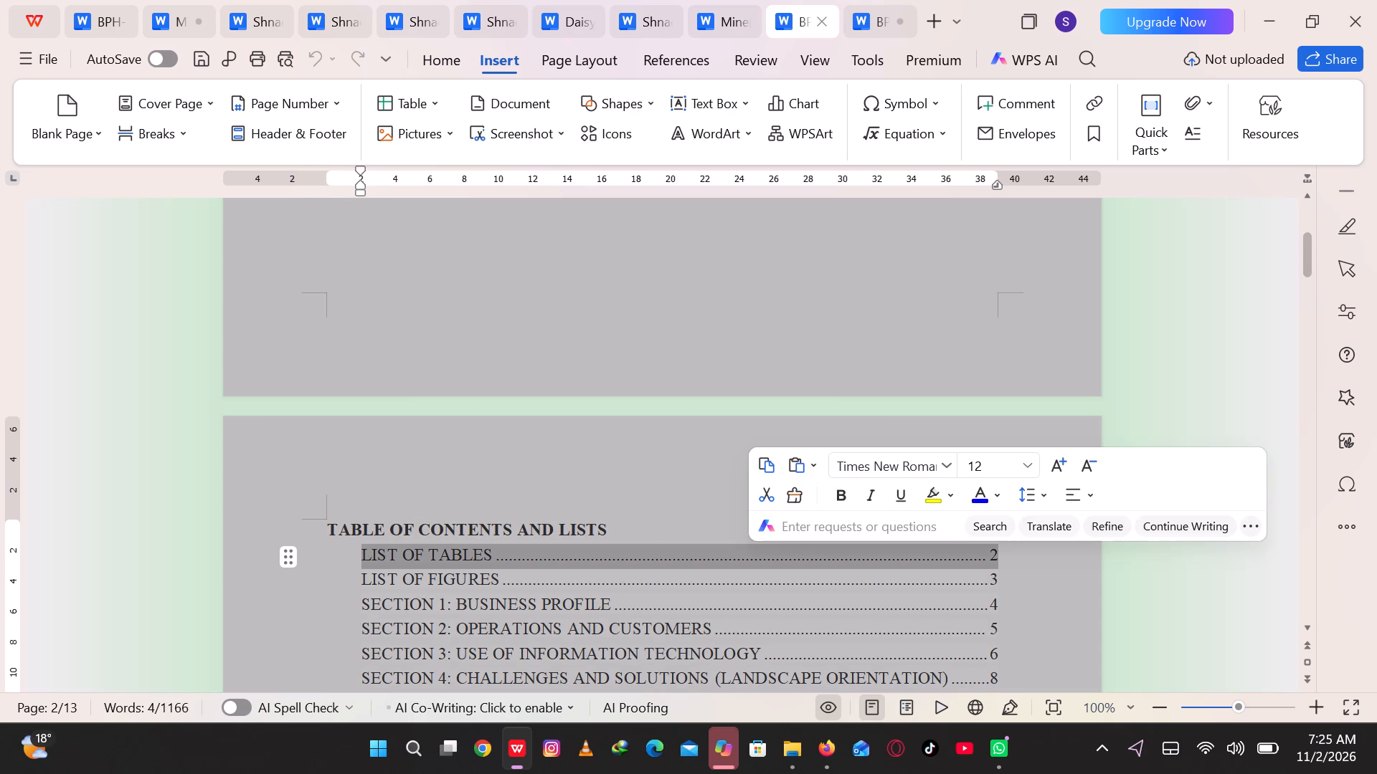
pyautogui.click(565, 601)
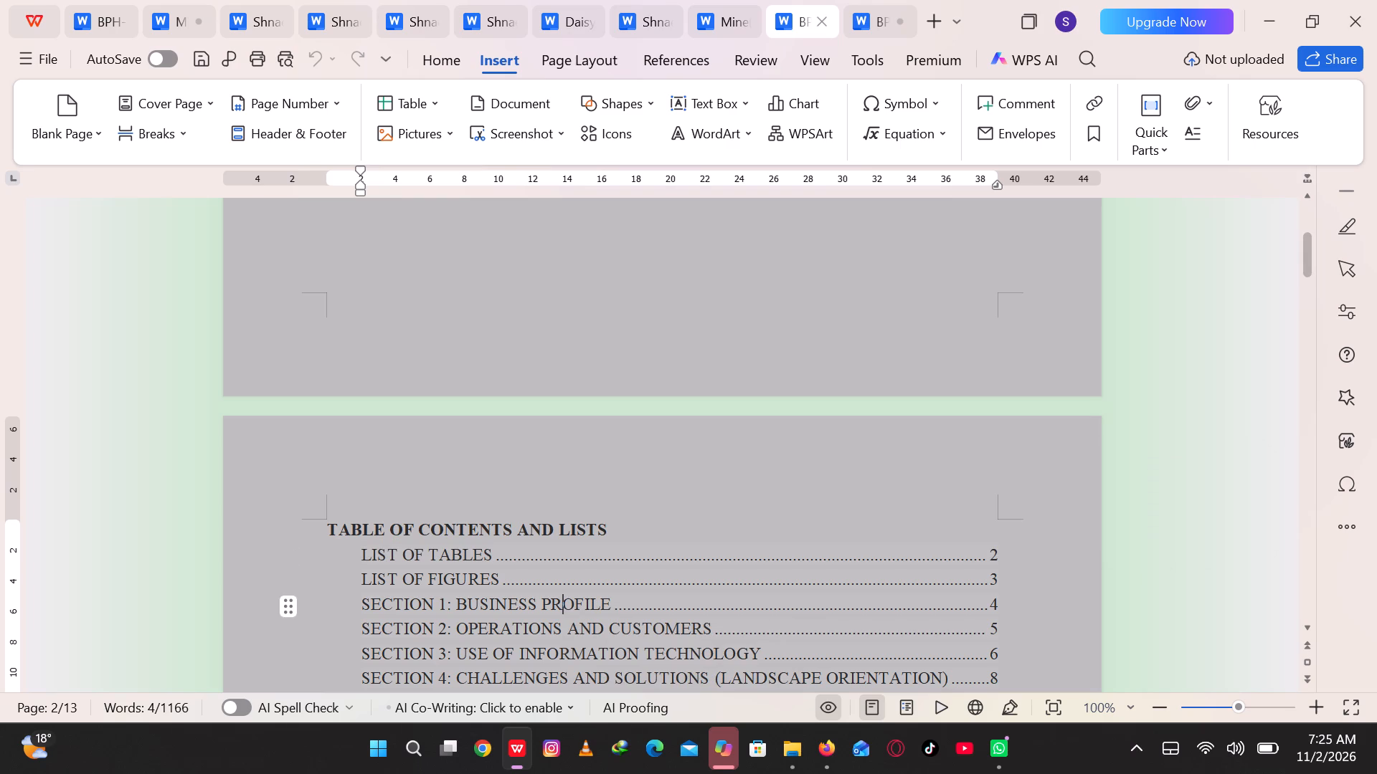
pyautogui.click(880, 22)
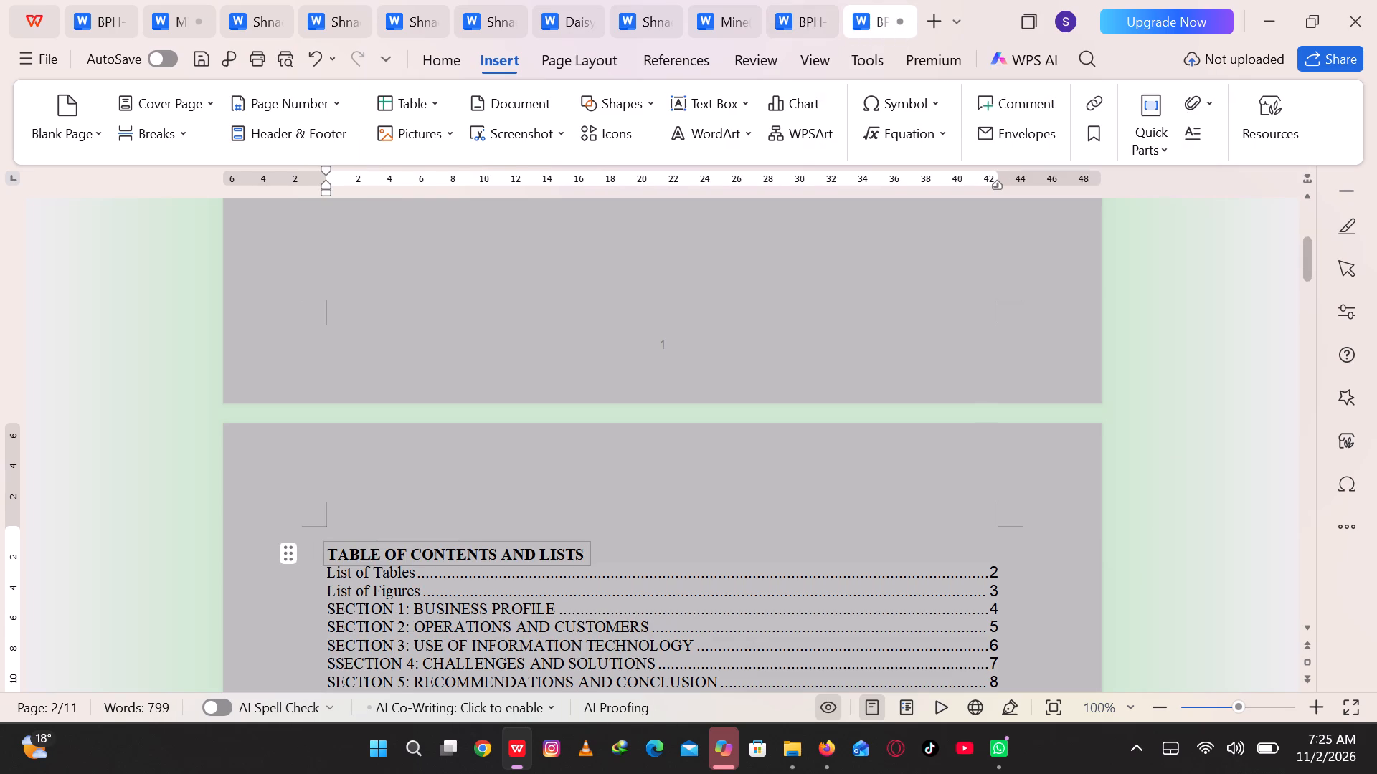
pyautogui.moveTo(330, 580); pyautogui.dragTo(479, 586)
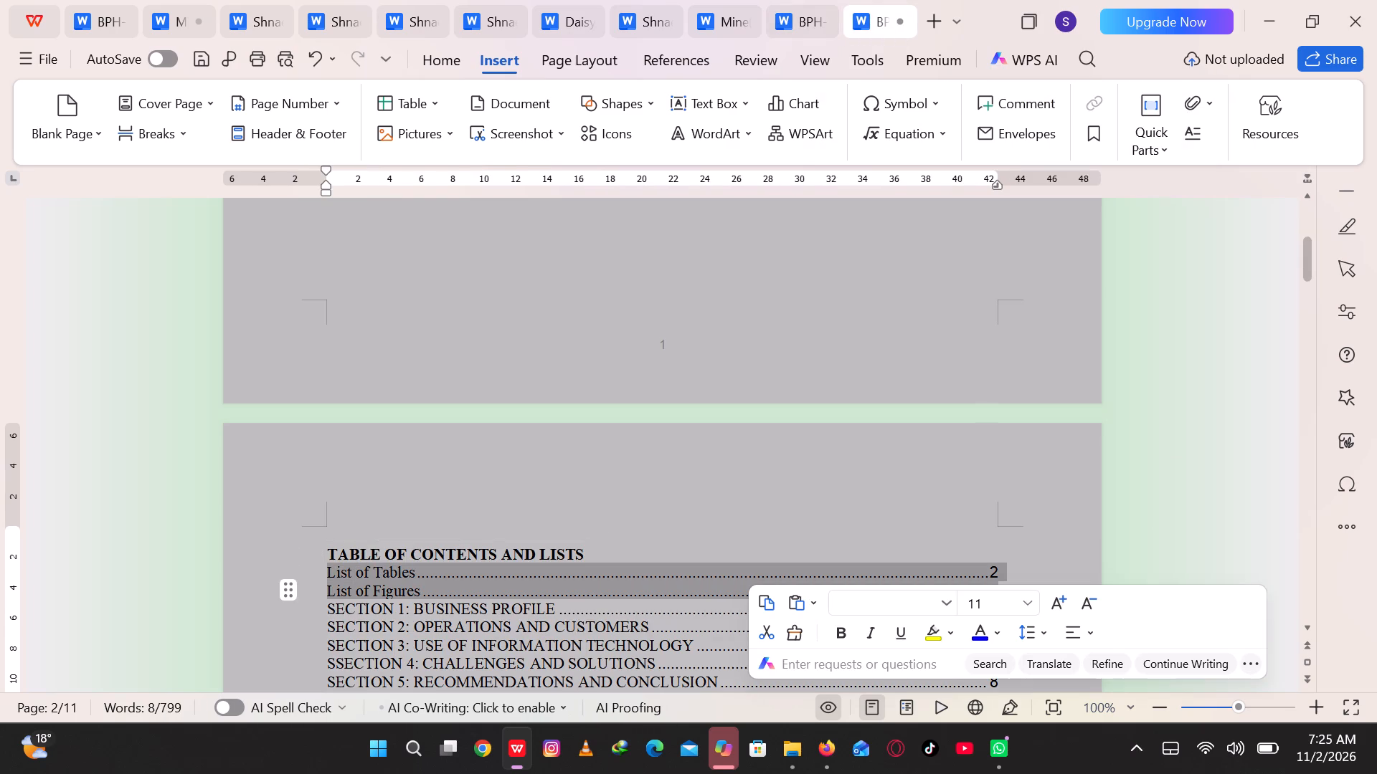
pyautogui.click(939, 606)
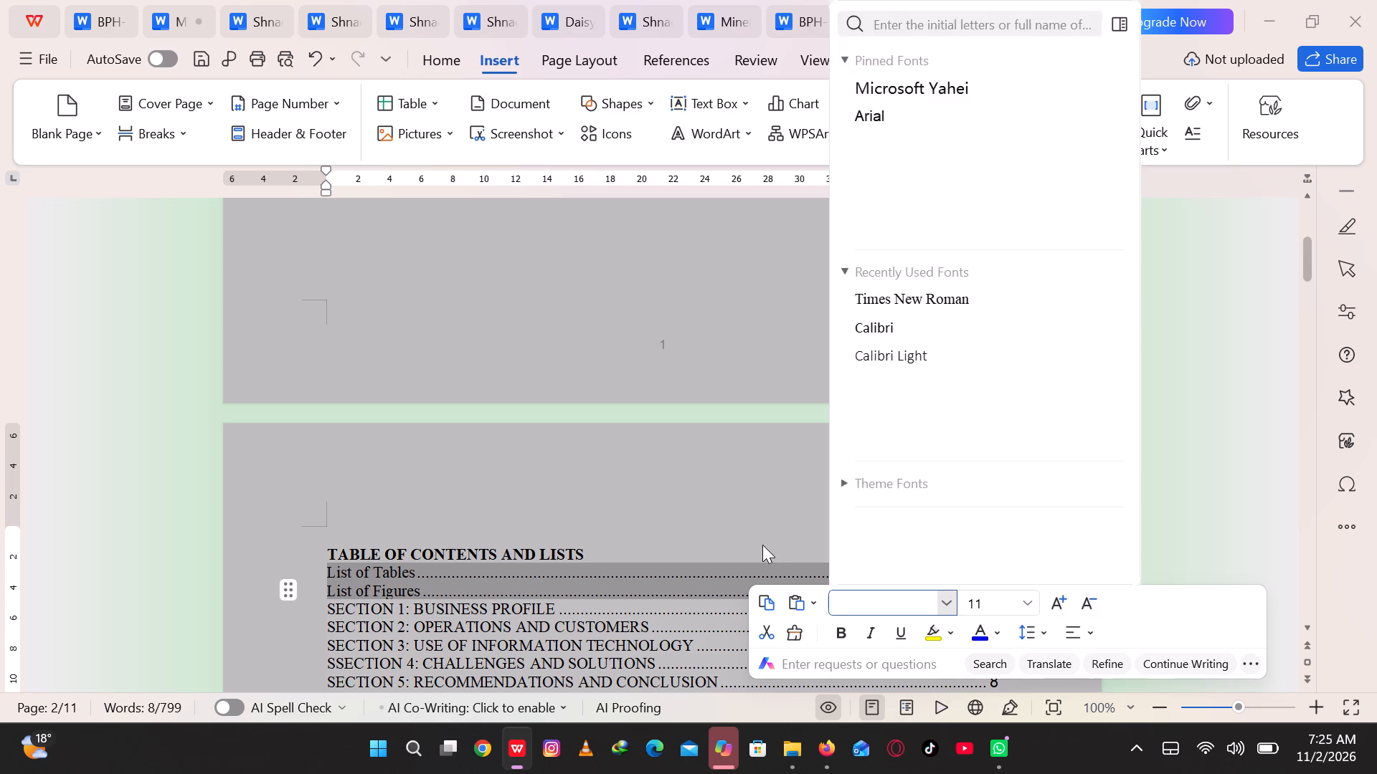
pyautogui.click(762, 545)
# Set the font of the whole Quickmart table of contents, from its heading to APPENDIX, to Times New Roman.
pyautogui.press('Down')
pyautogui.press('Down')
pyautogui.press('Down')
pyautogui.press('Down')
pyautogui.press('Down')
pyautogui.press('Down')
pyautogui.press('Down')
pyautogui.press('Down')
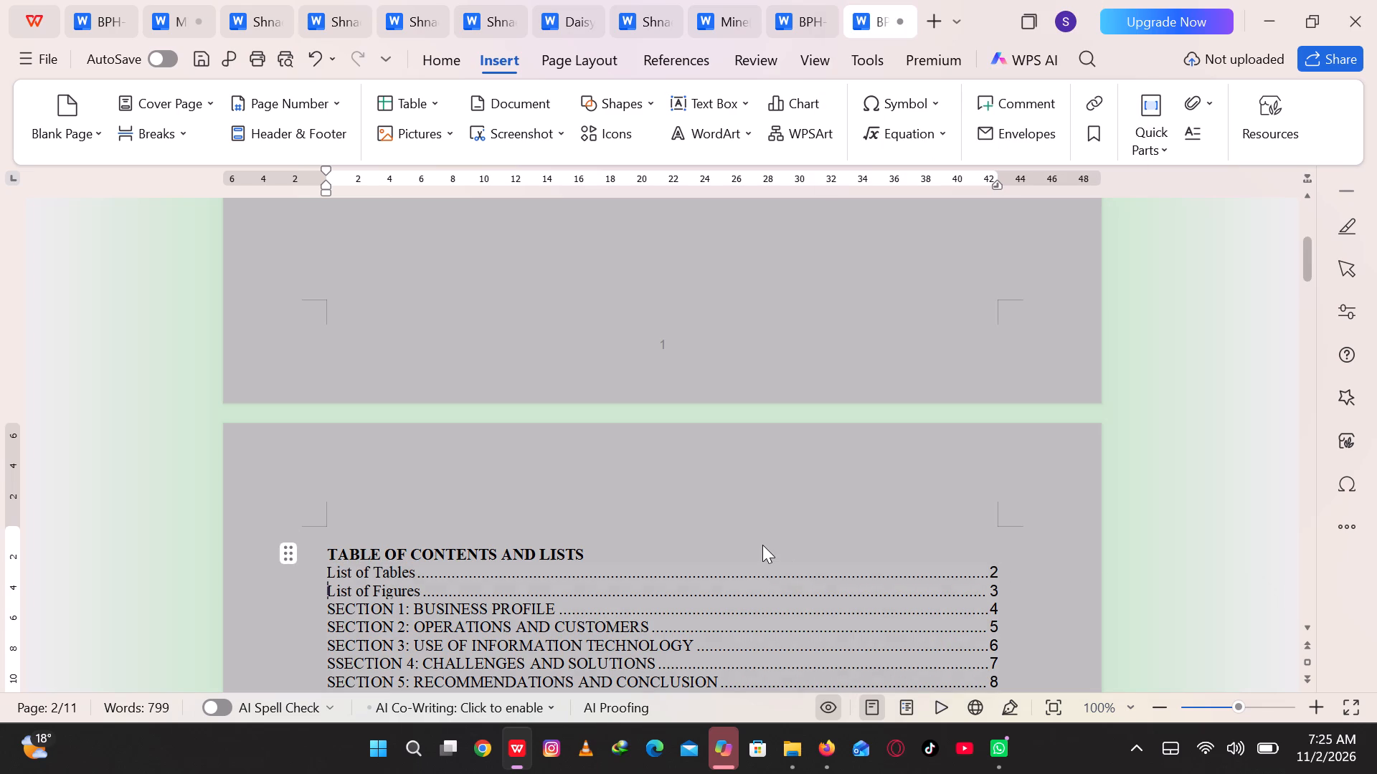
pyautogui.press('Down')
pyautogui.press('Down')
pyautogui.press('Down')
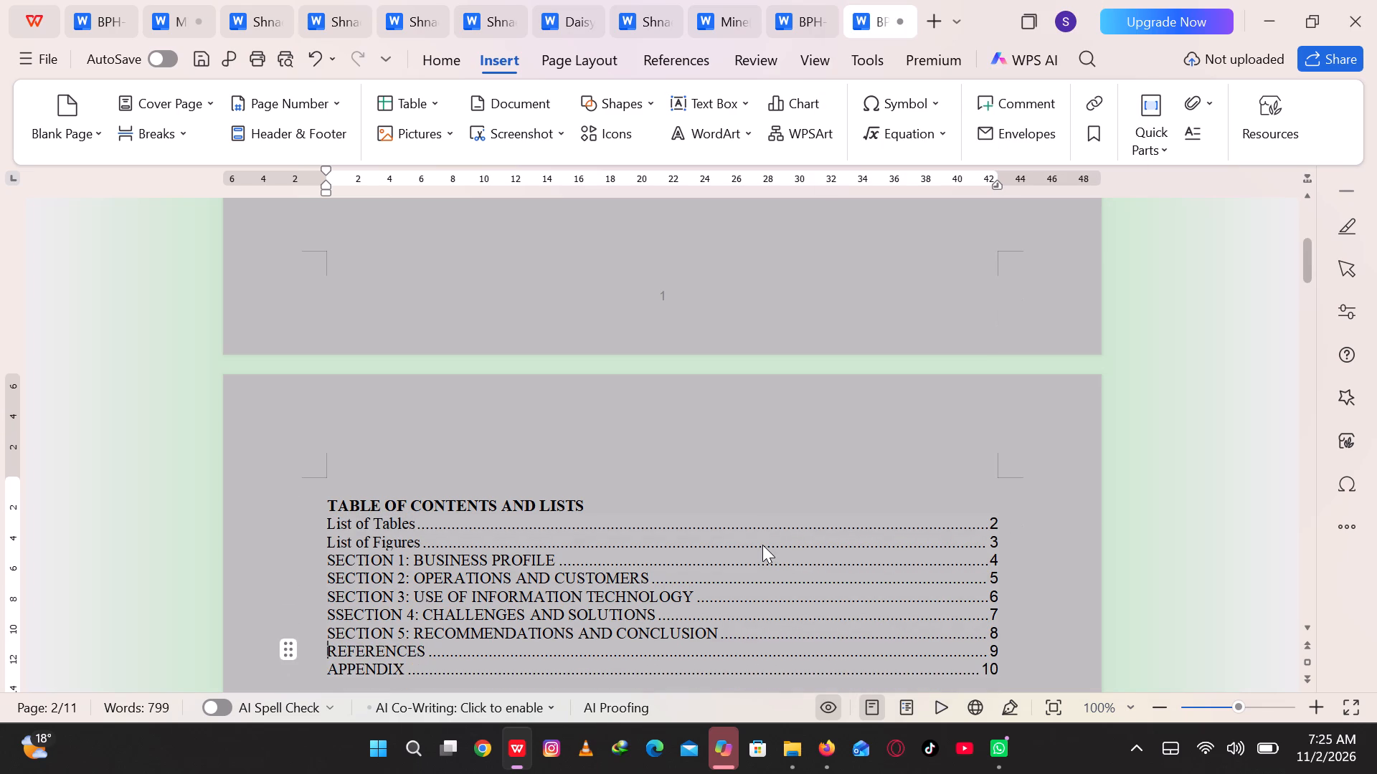
pyautogui.moveTo(325, 509); pyautogui.dragTo(474, 563)
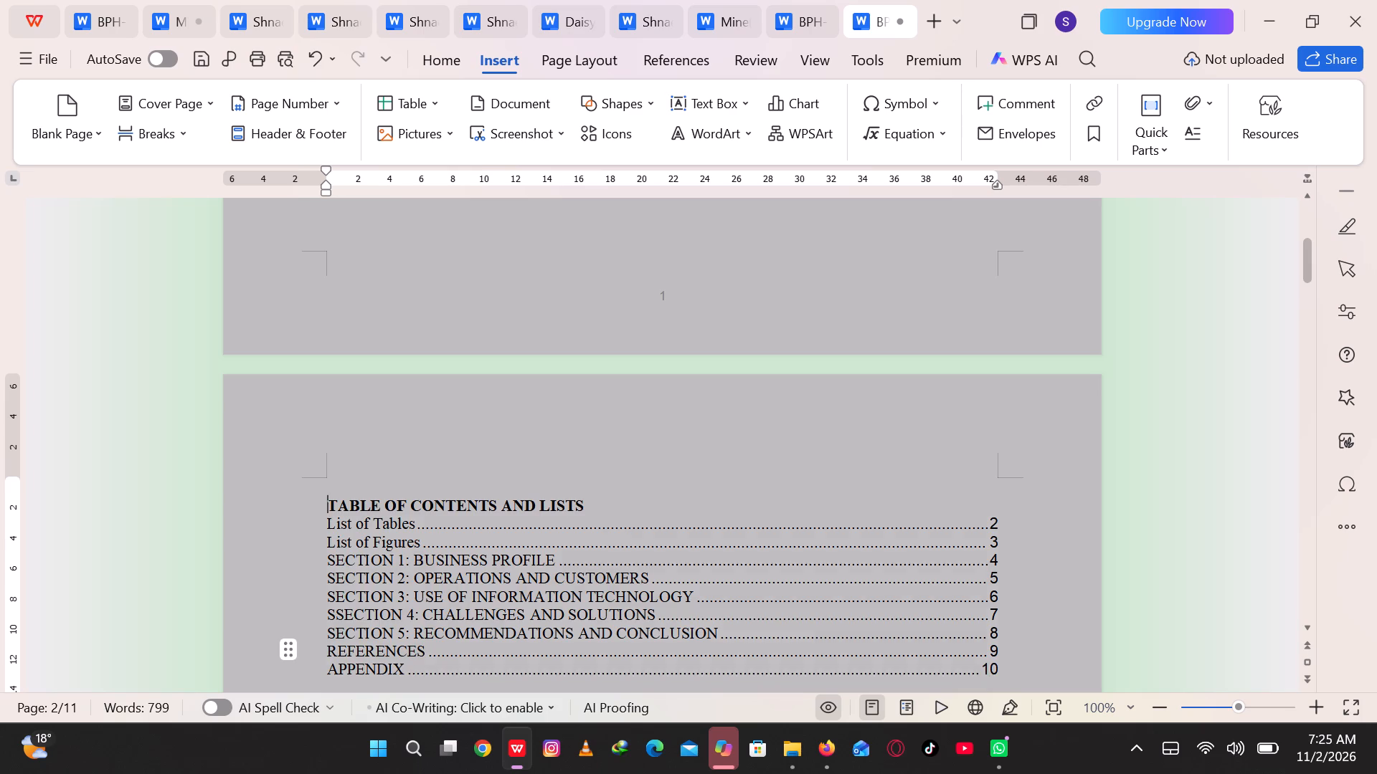
pyautogui.moveTo(474, 563); pyautogui.dragTo(626, 662)
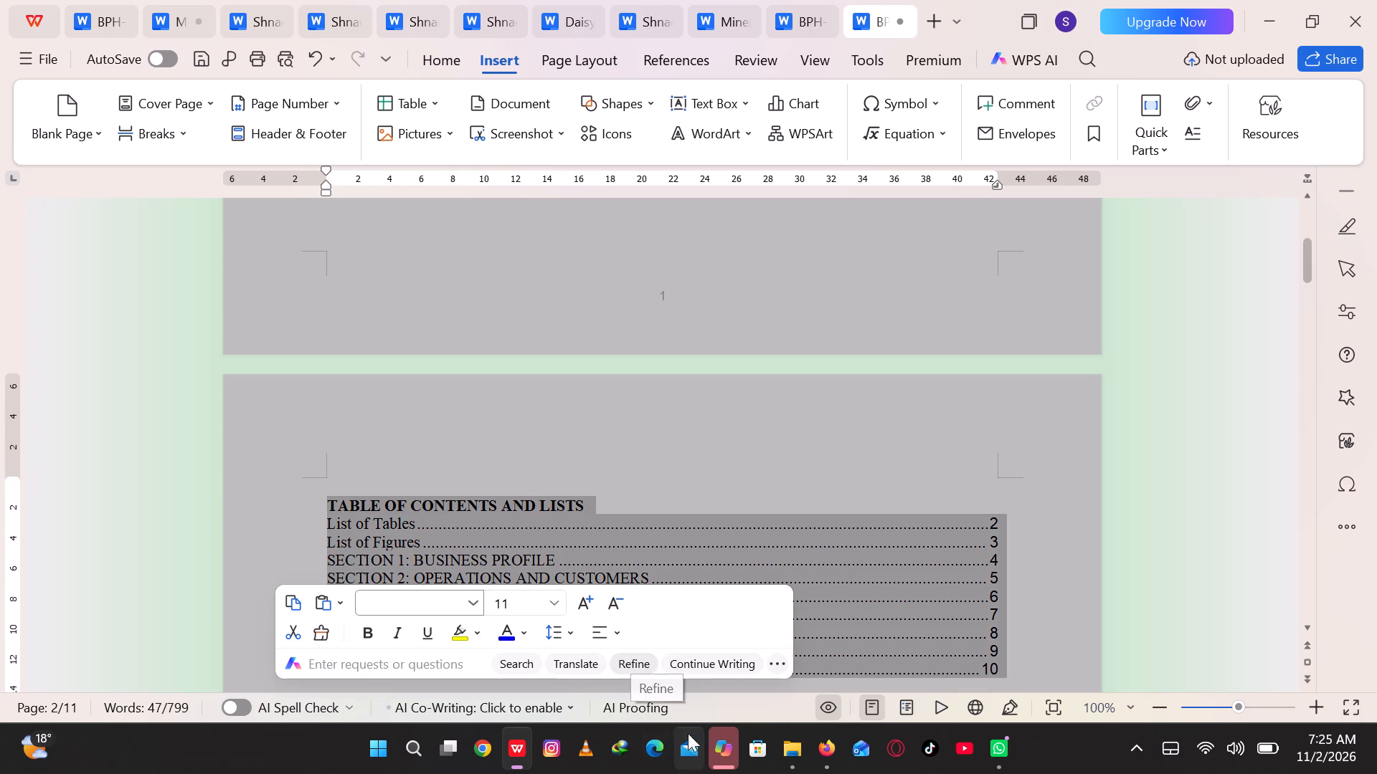
pyautogui.click(474, 604)
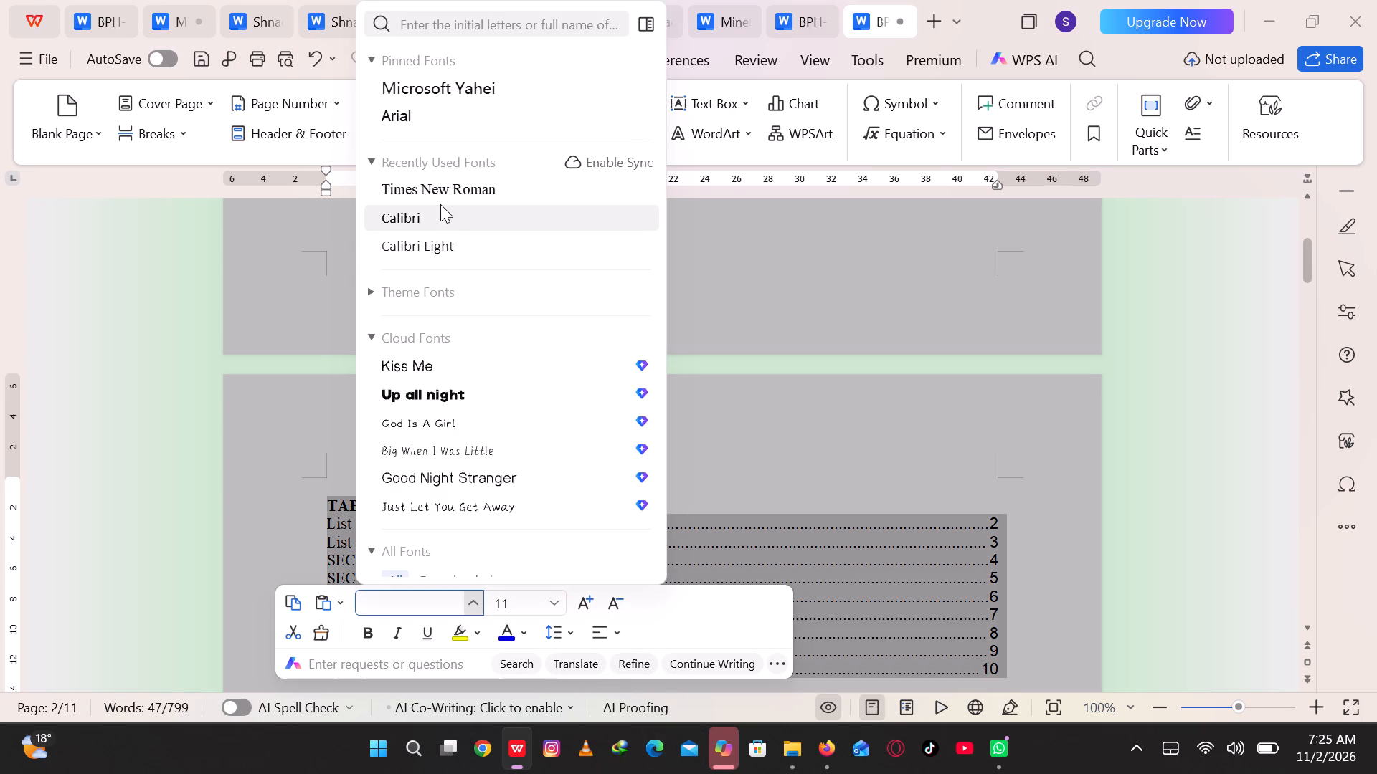
pyautogui.click(439, 194)
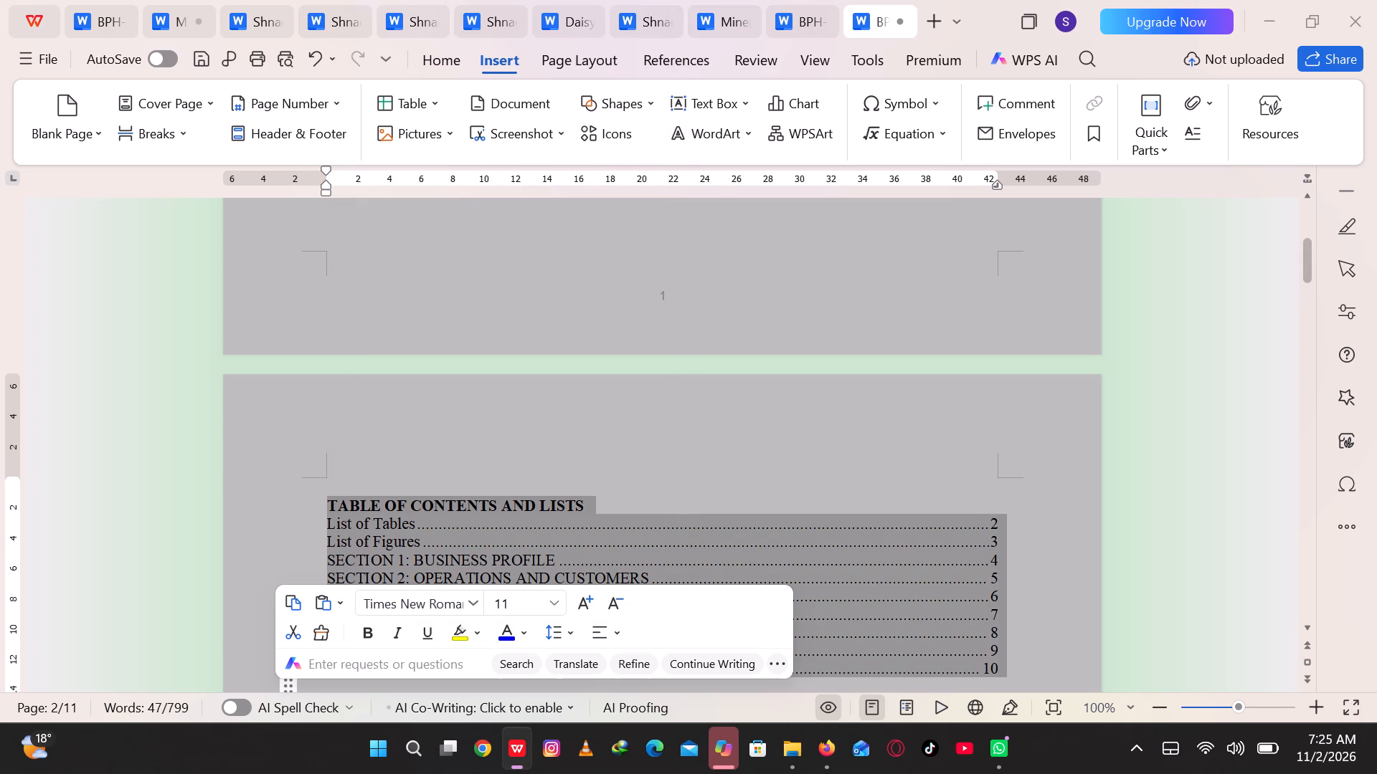
pyautogui.click(511, 520)
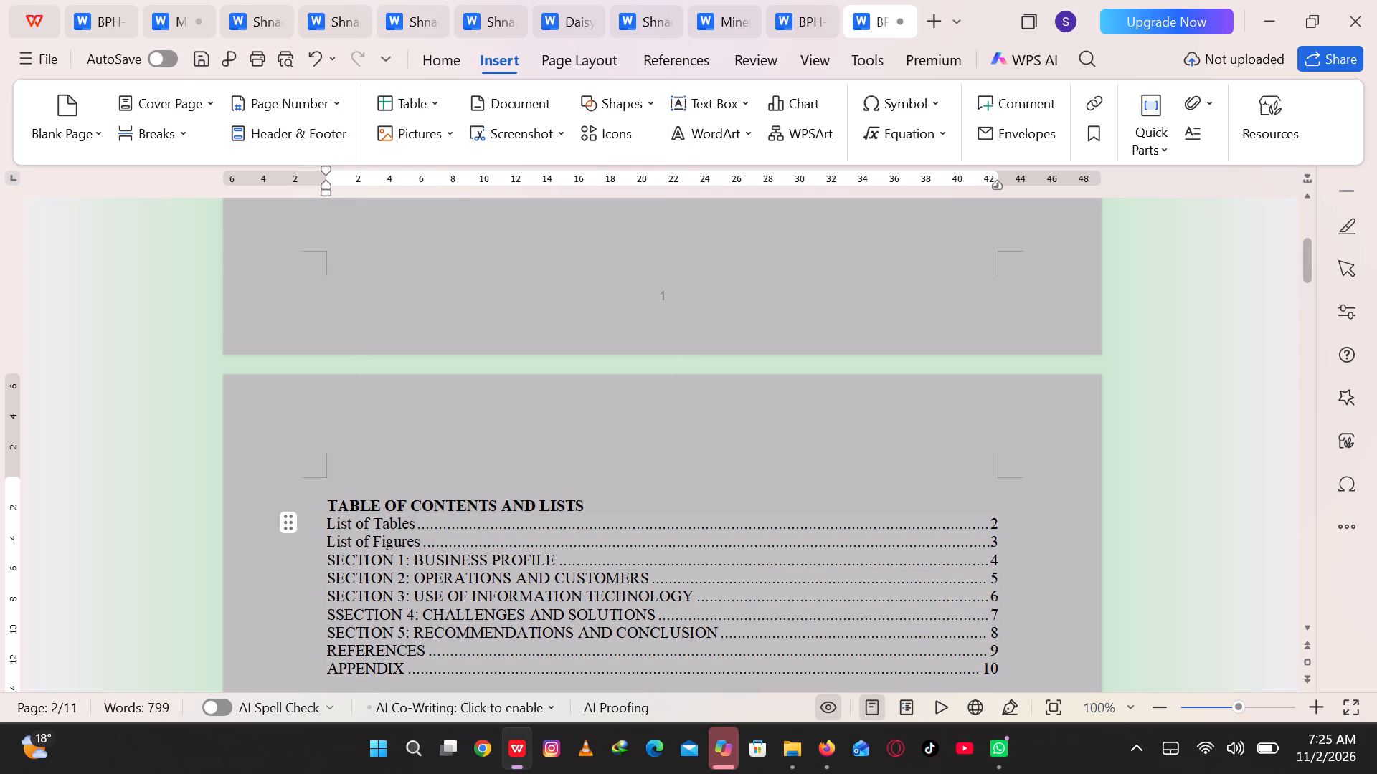
# Set the font size of the TABLE OF CONTENTS AND LISTS heading alone to 12.
pyautogui.moveTo(324, 503); pyautogui.dragTo(541, 494)
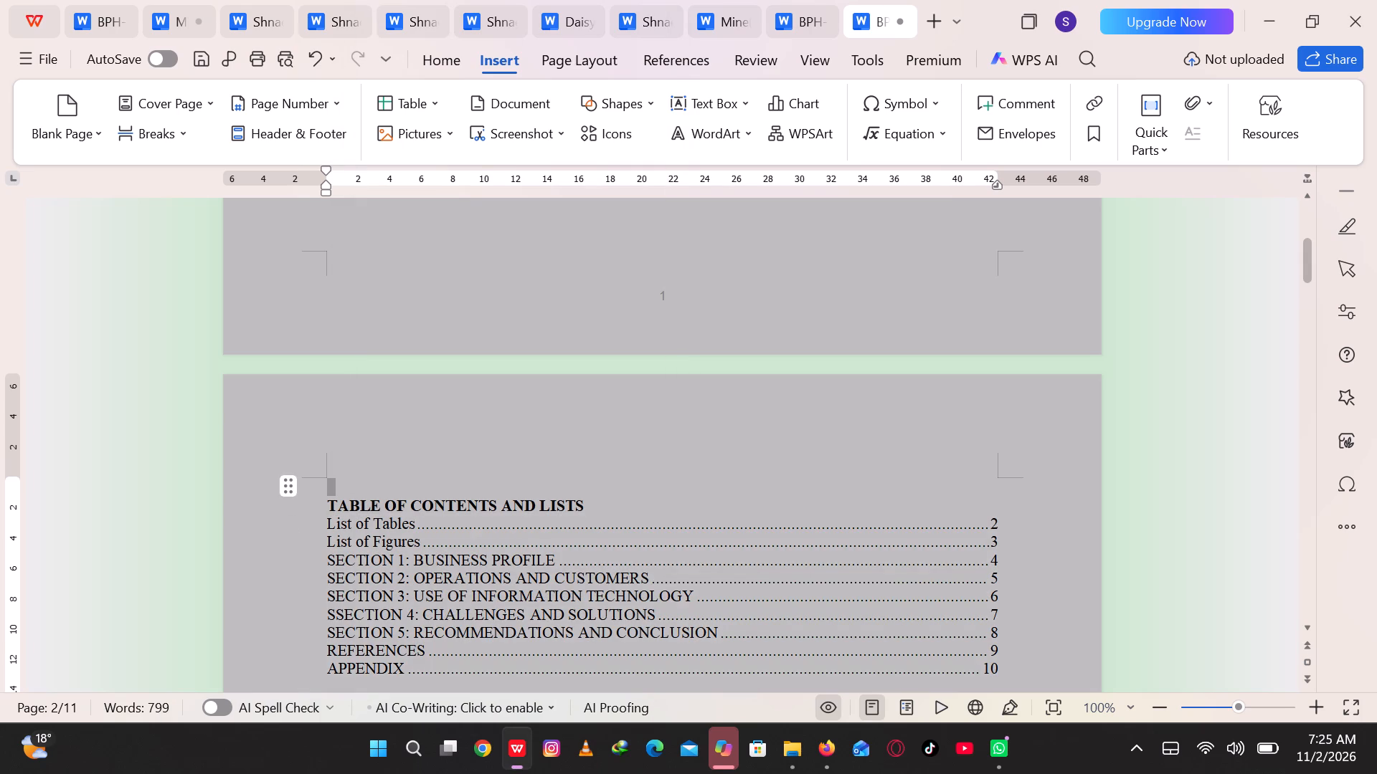
pyautogui.moveTo(541, 494); pyautogui.dragTo(591, 486)
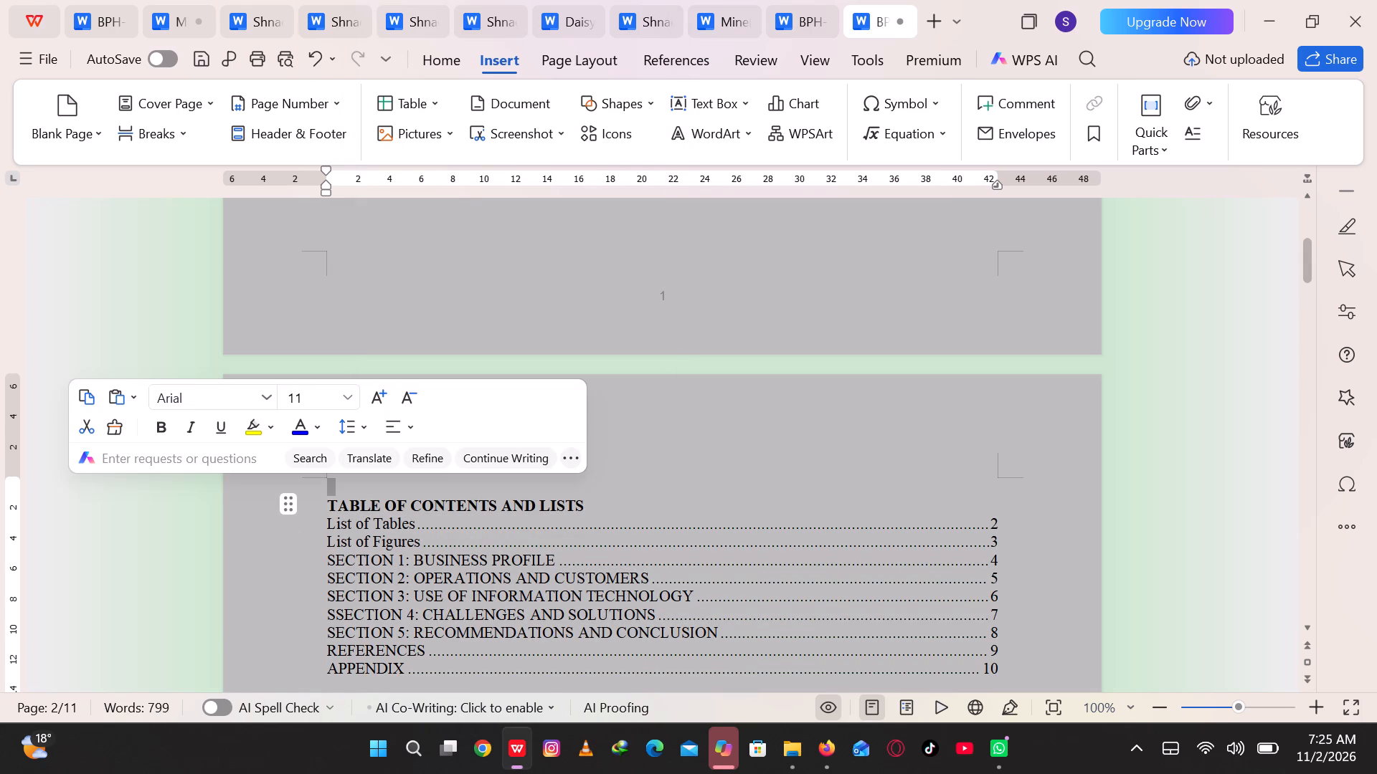
pyautogui.click(447, 517)
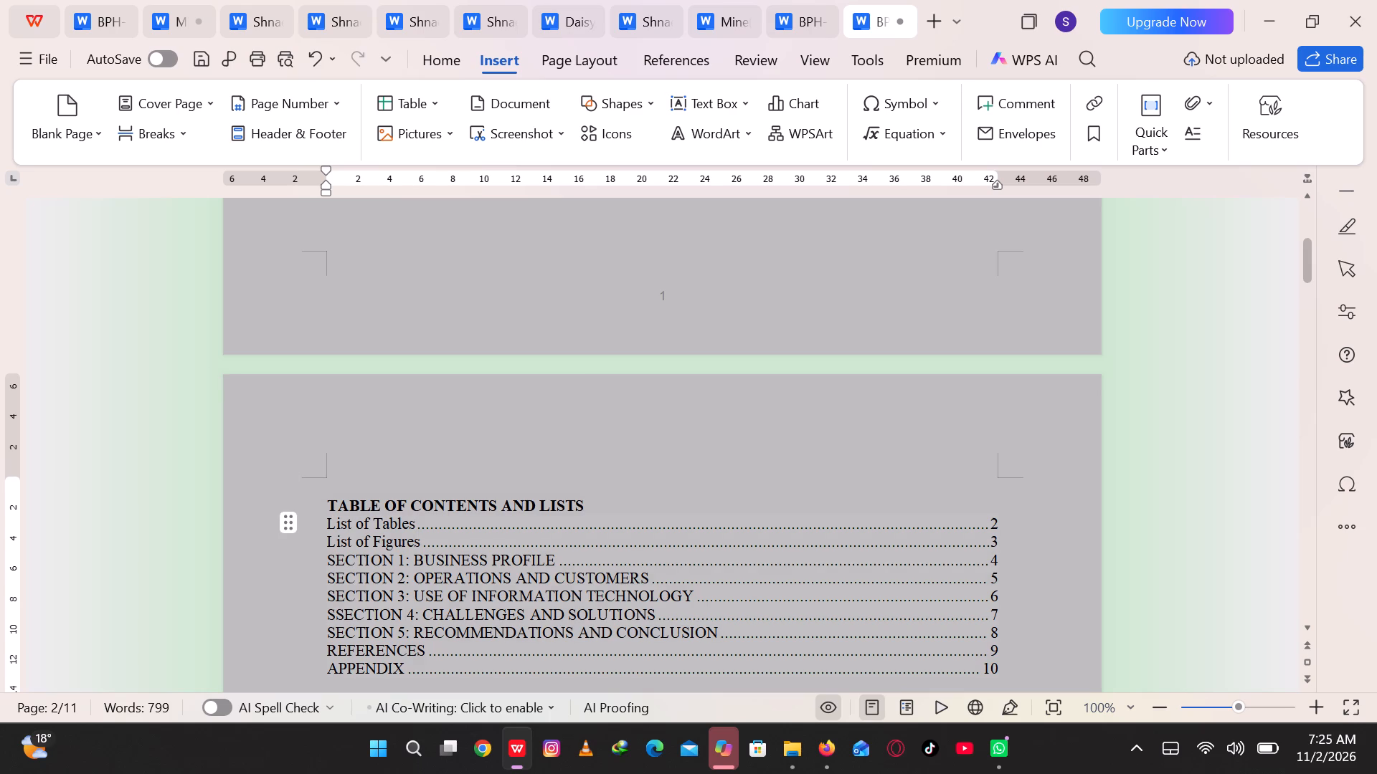
pyautogui.moveTo(328, 500); pyautogui.dragTo(609, 503)
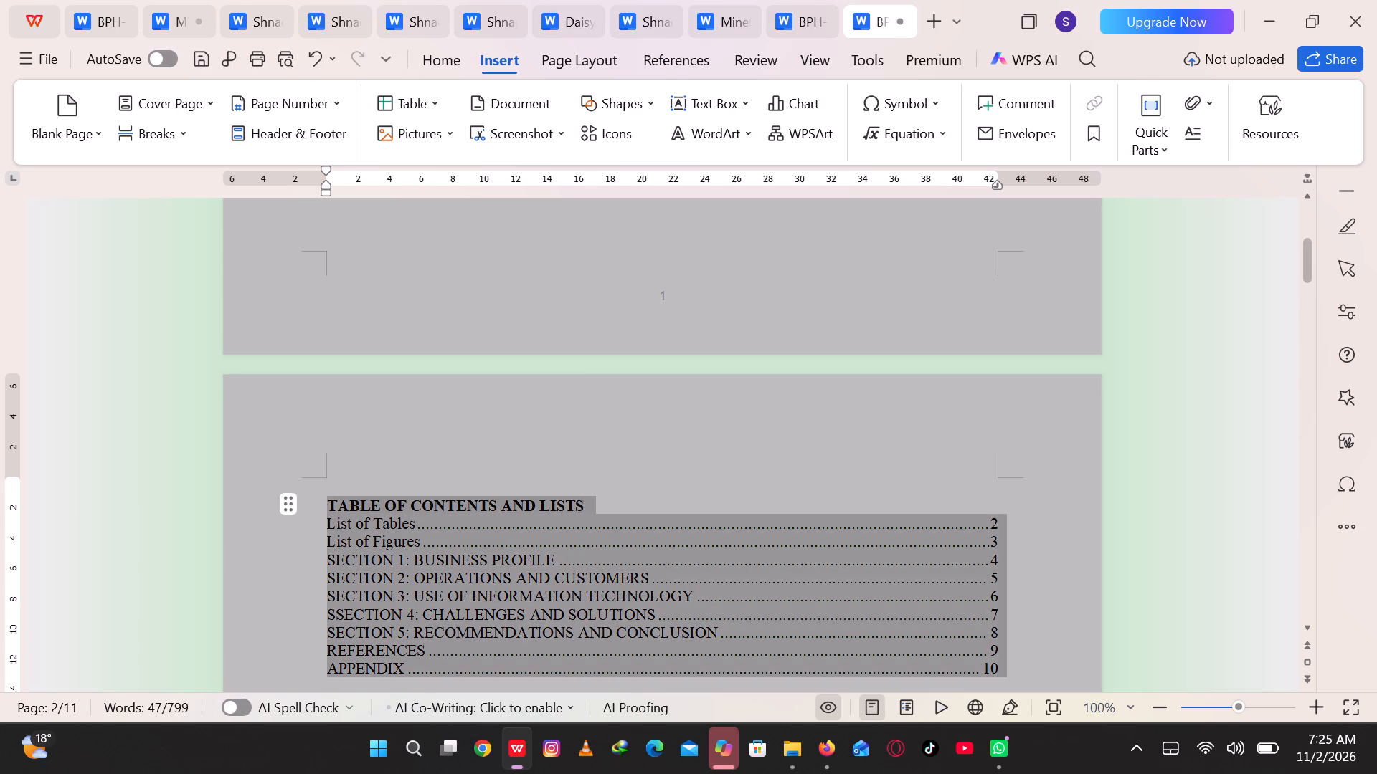
pyautogui.moveTo(609, 503); pyautogui.dragTo(635, 507)
pyautogui.click(604, 479)
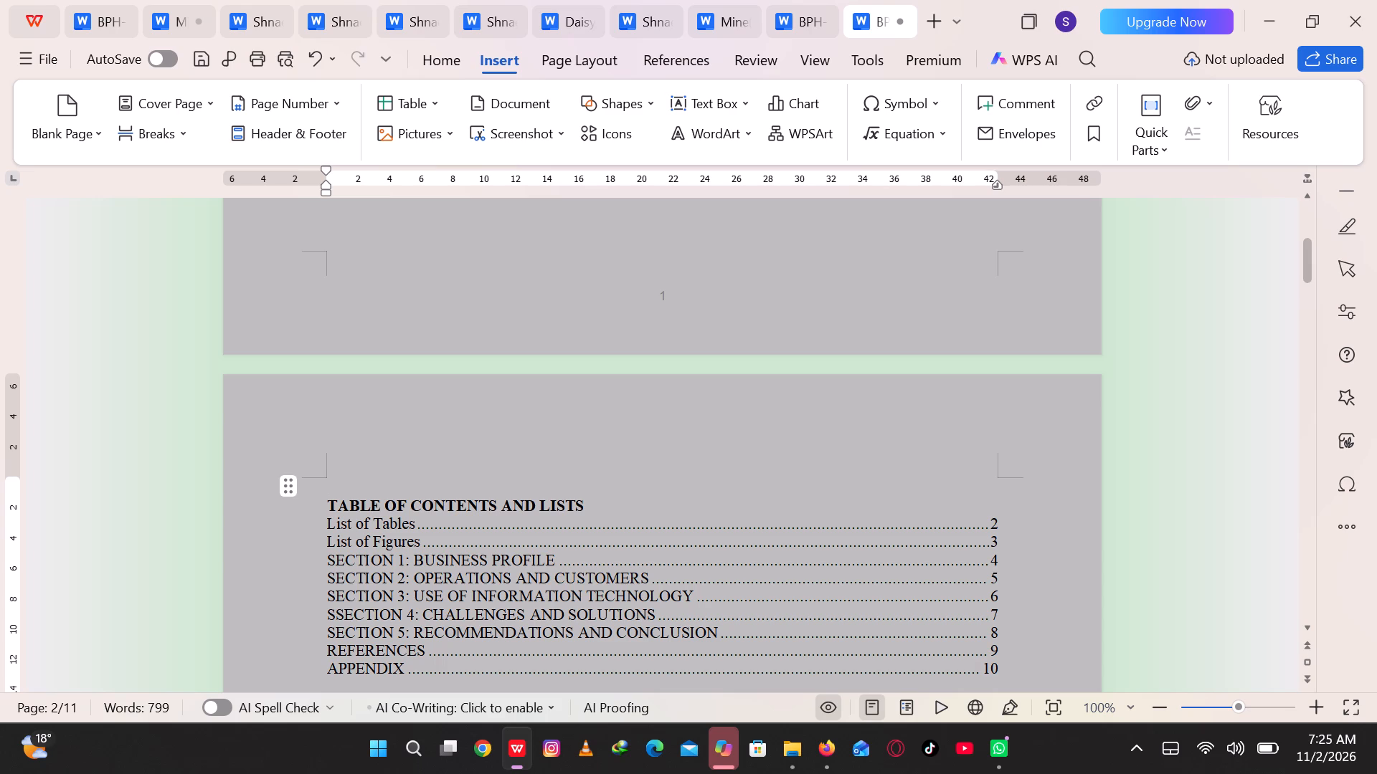
pyautogui.moveTo(331, 505); pyautogui.dragTo(494, 494)
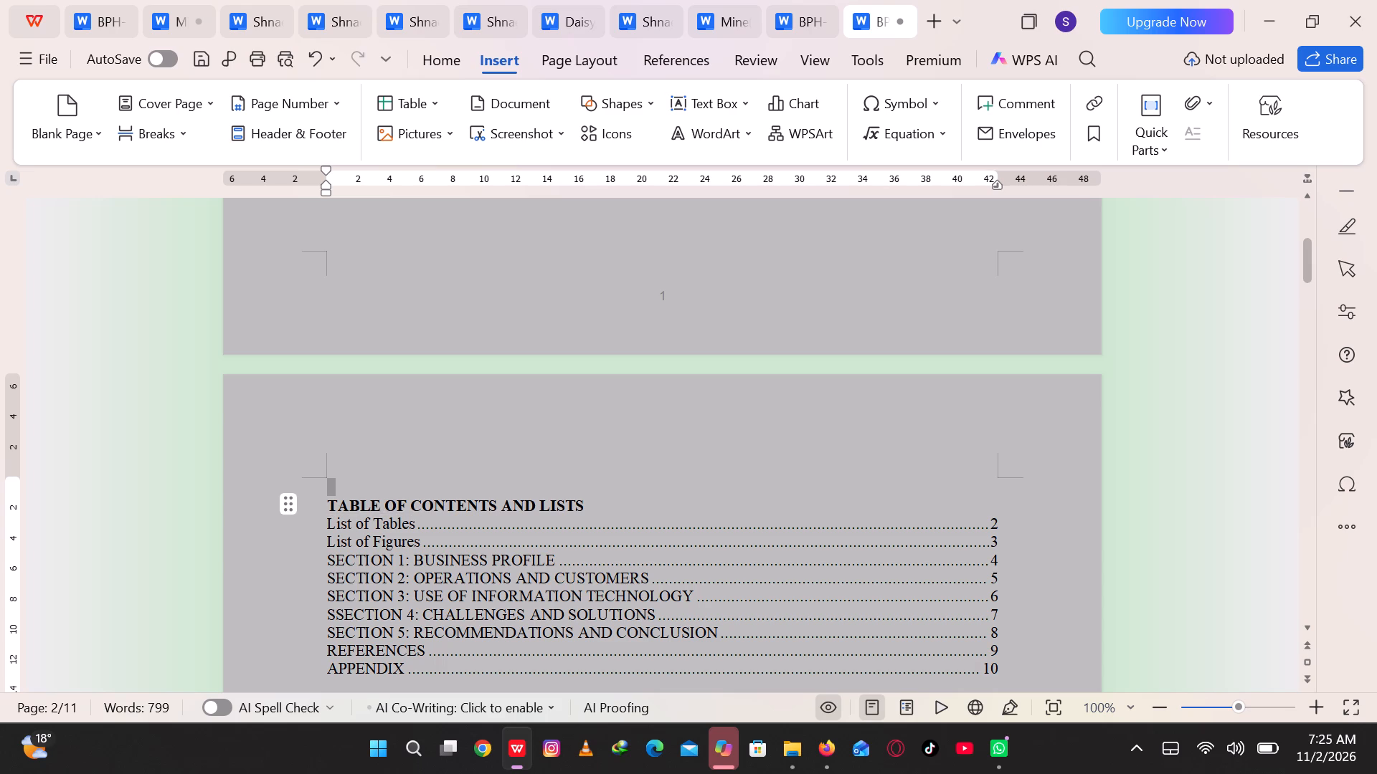
pyautogui.moveTo(494, 494); pyautogui.dragTo(582, 504)
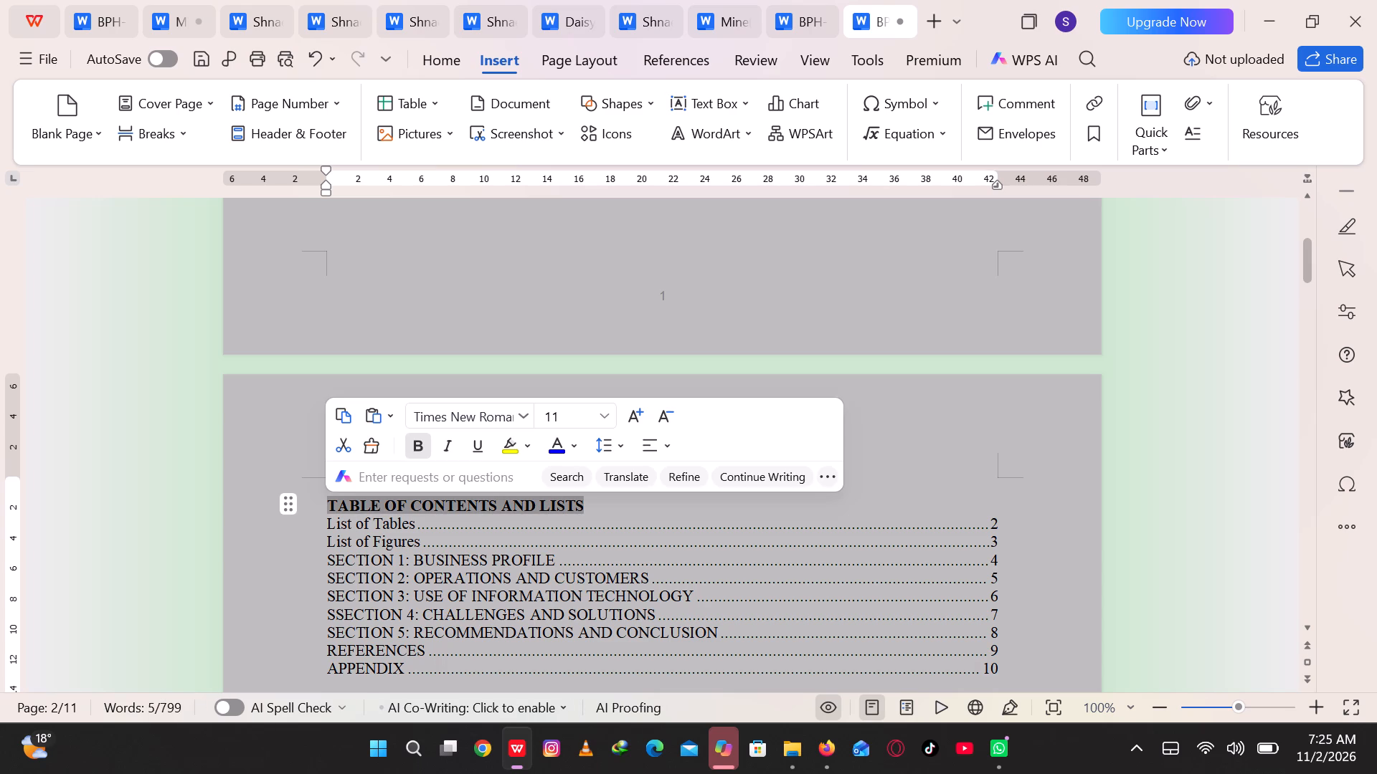
pyautogui.click(600, 416)
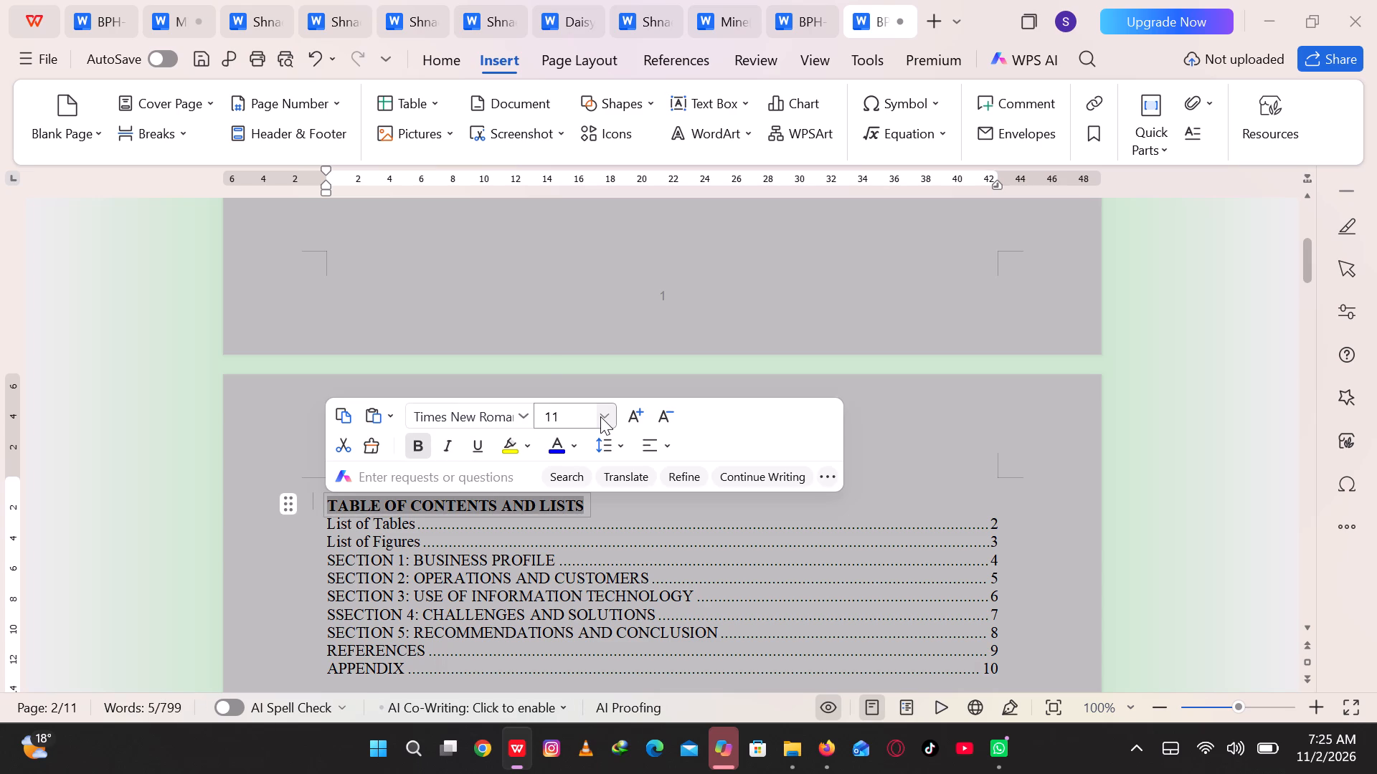
pyautogui.click(559, 67)
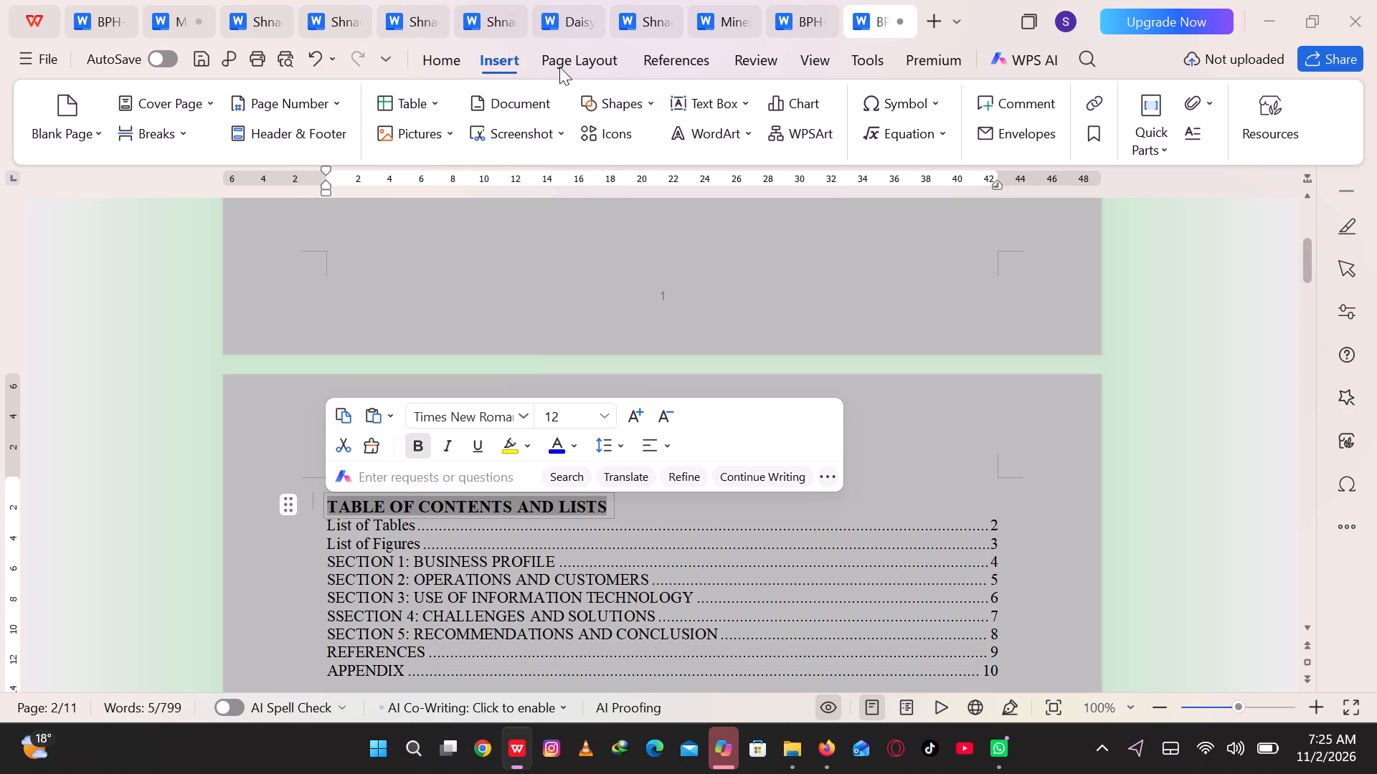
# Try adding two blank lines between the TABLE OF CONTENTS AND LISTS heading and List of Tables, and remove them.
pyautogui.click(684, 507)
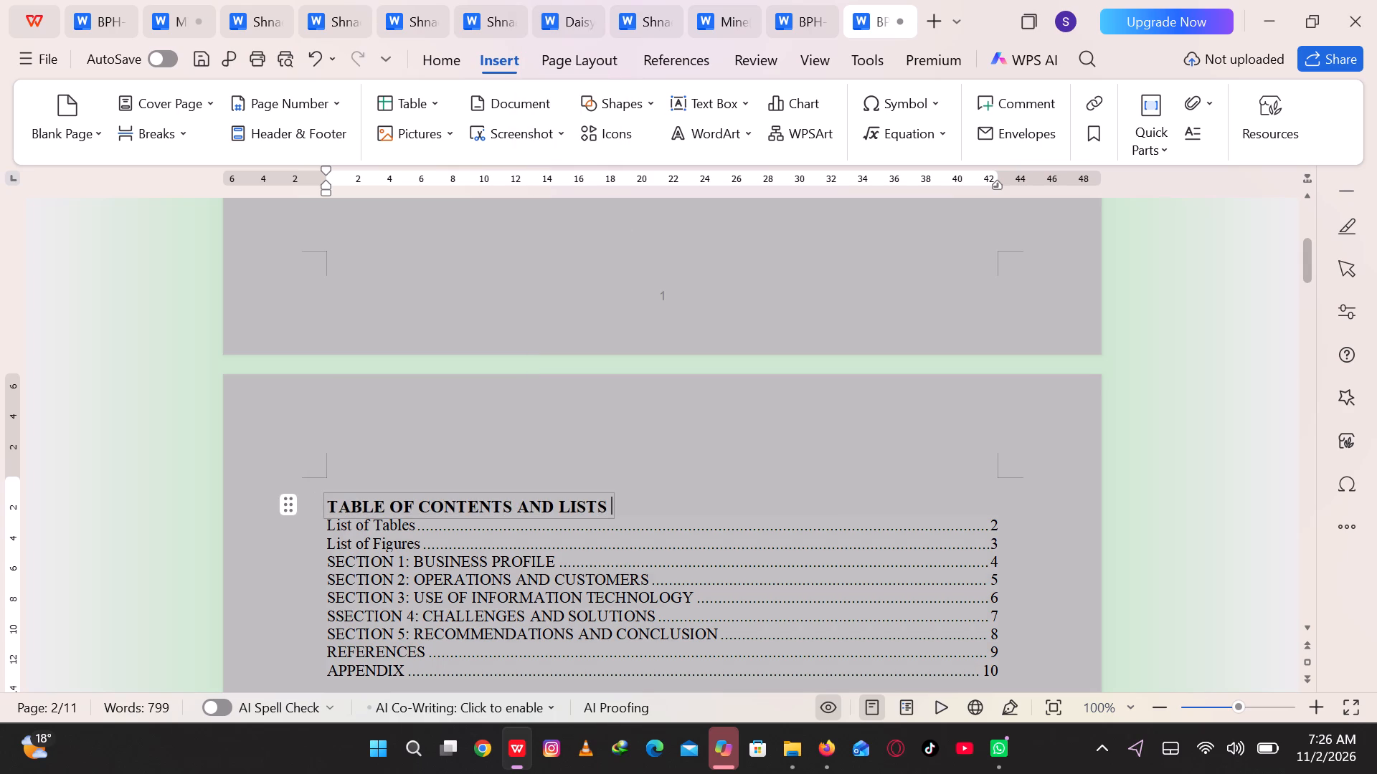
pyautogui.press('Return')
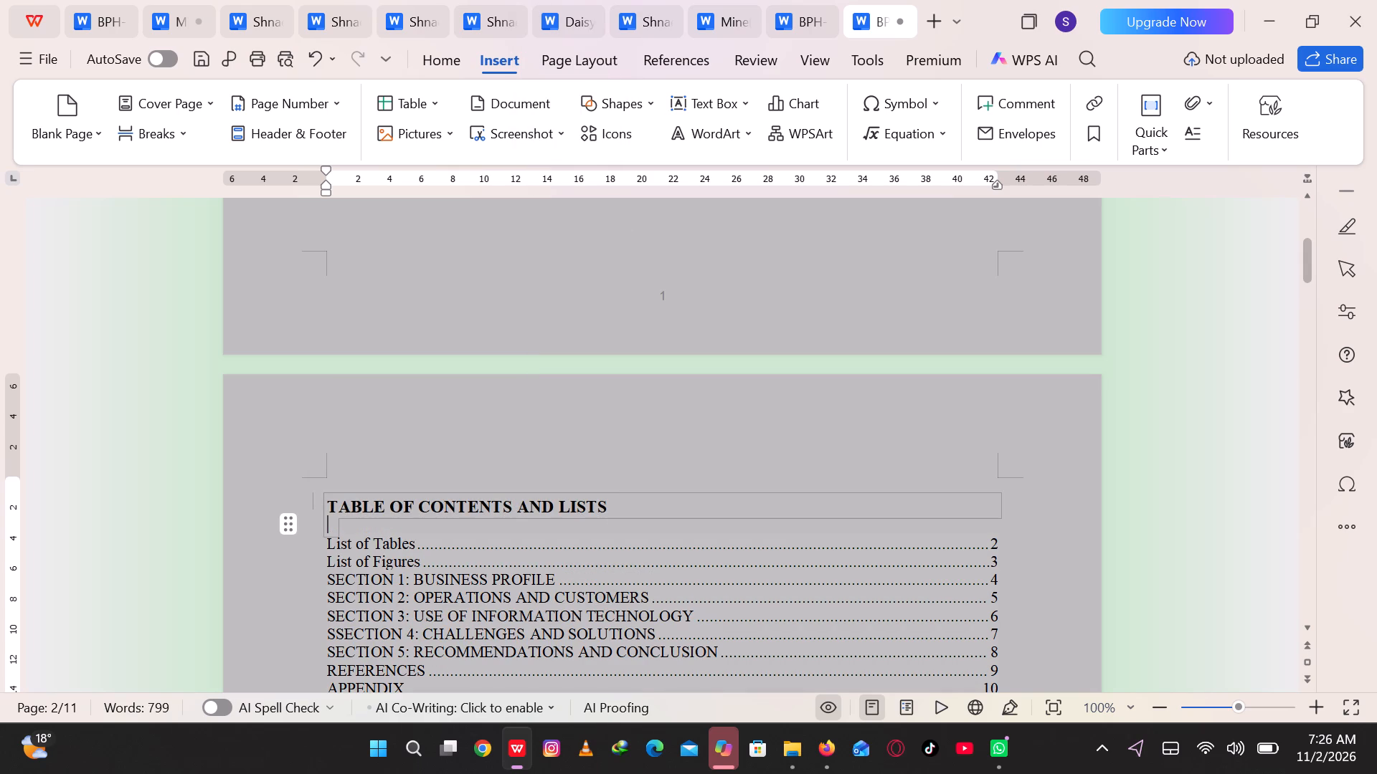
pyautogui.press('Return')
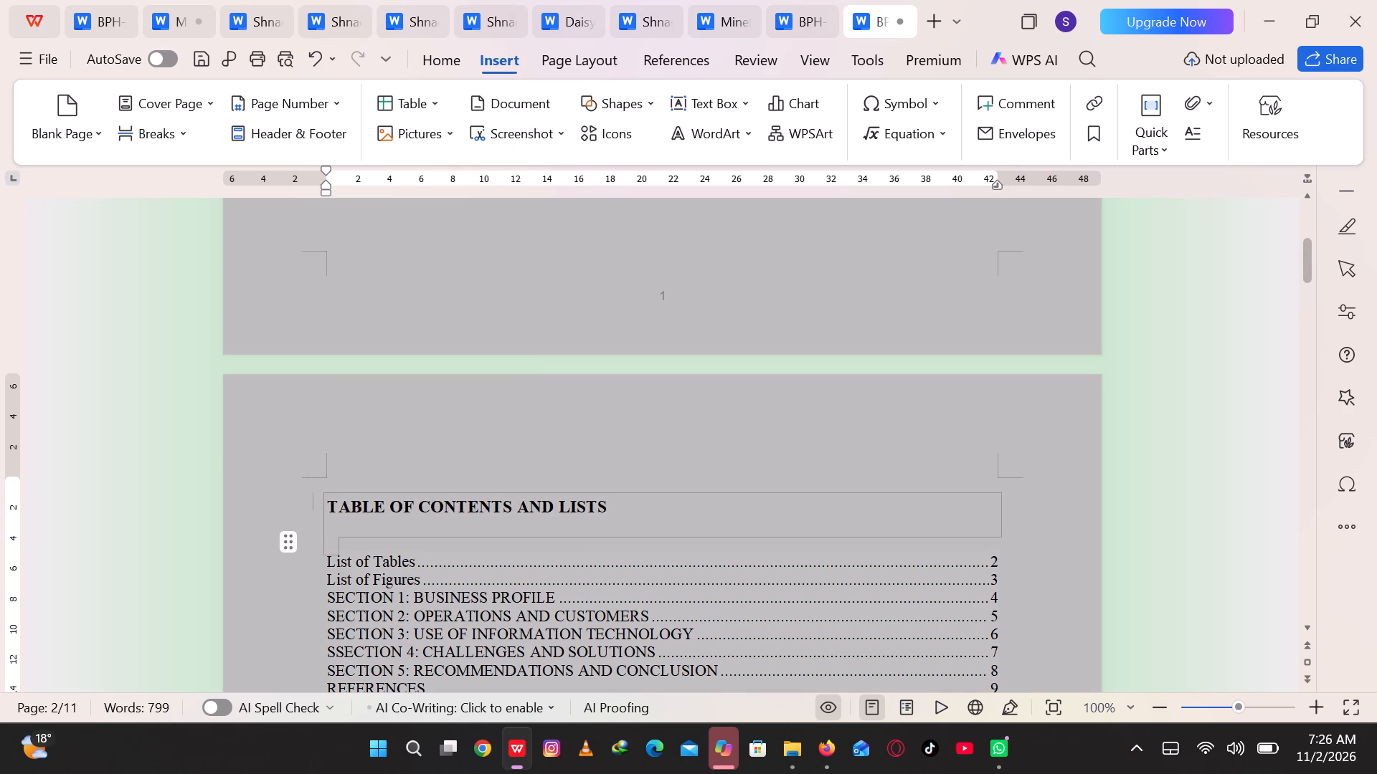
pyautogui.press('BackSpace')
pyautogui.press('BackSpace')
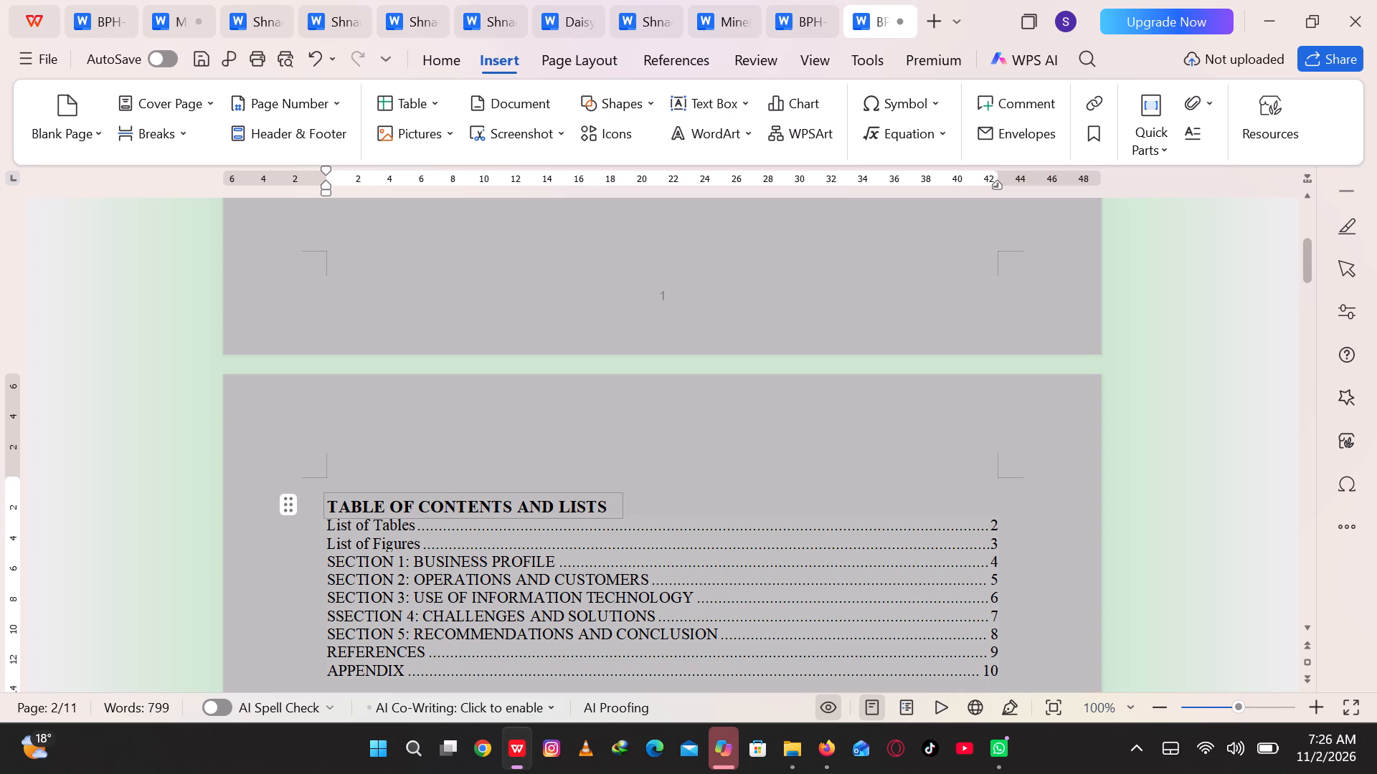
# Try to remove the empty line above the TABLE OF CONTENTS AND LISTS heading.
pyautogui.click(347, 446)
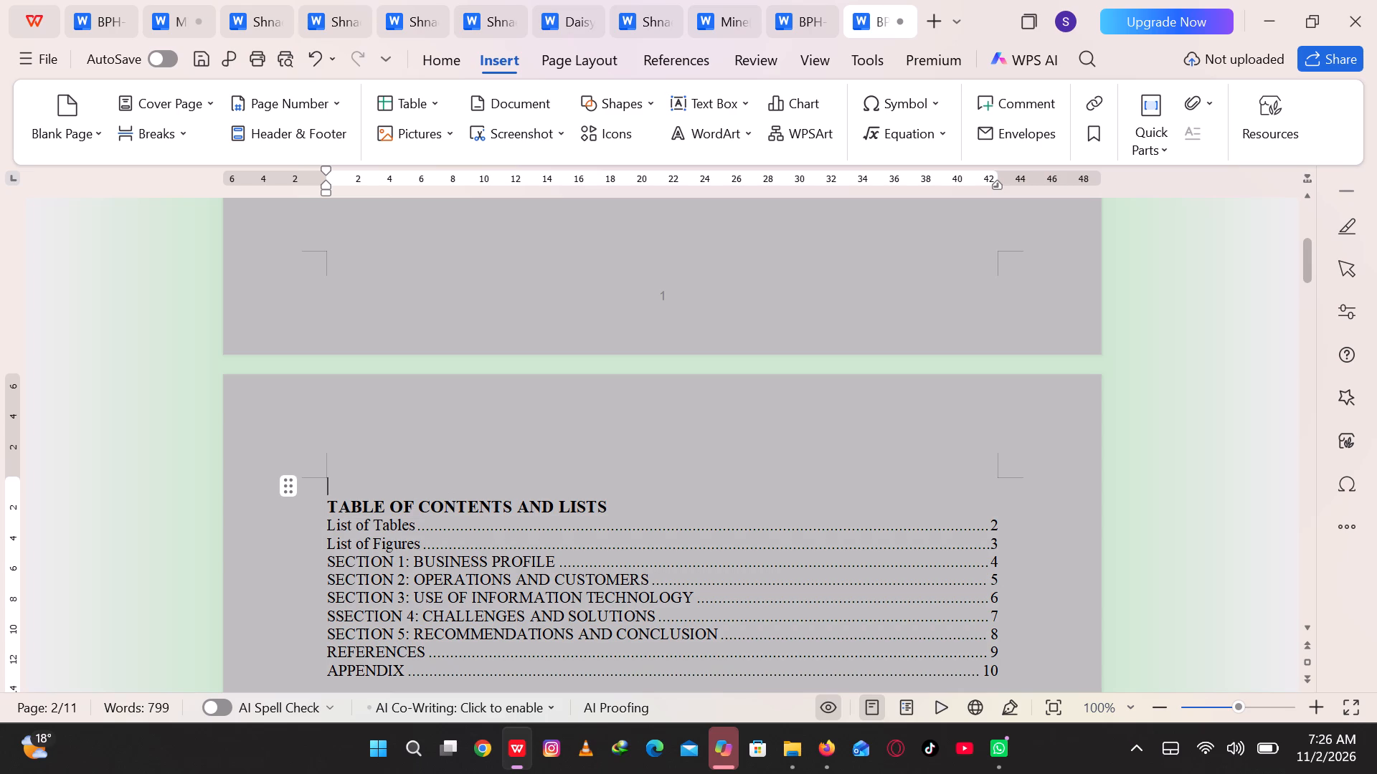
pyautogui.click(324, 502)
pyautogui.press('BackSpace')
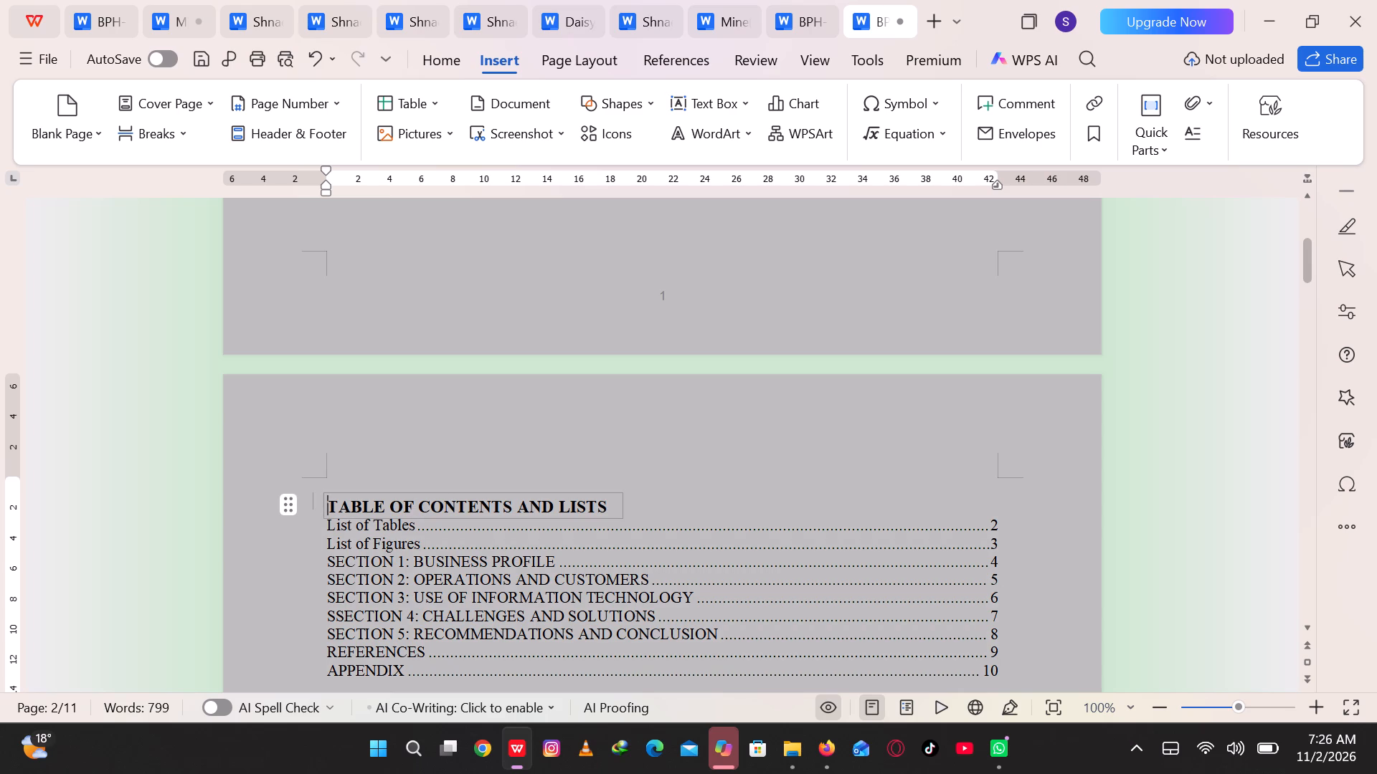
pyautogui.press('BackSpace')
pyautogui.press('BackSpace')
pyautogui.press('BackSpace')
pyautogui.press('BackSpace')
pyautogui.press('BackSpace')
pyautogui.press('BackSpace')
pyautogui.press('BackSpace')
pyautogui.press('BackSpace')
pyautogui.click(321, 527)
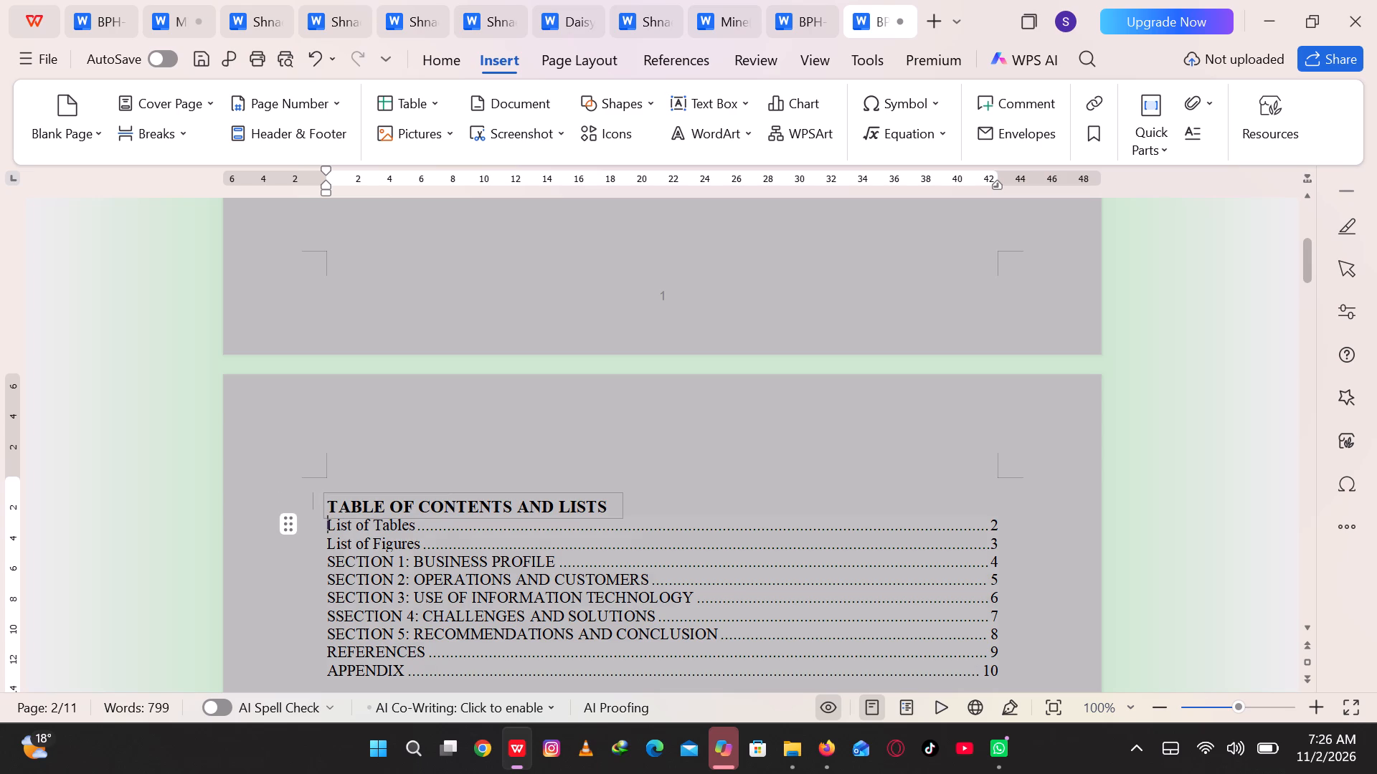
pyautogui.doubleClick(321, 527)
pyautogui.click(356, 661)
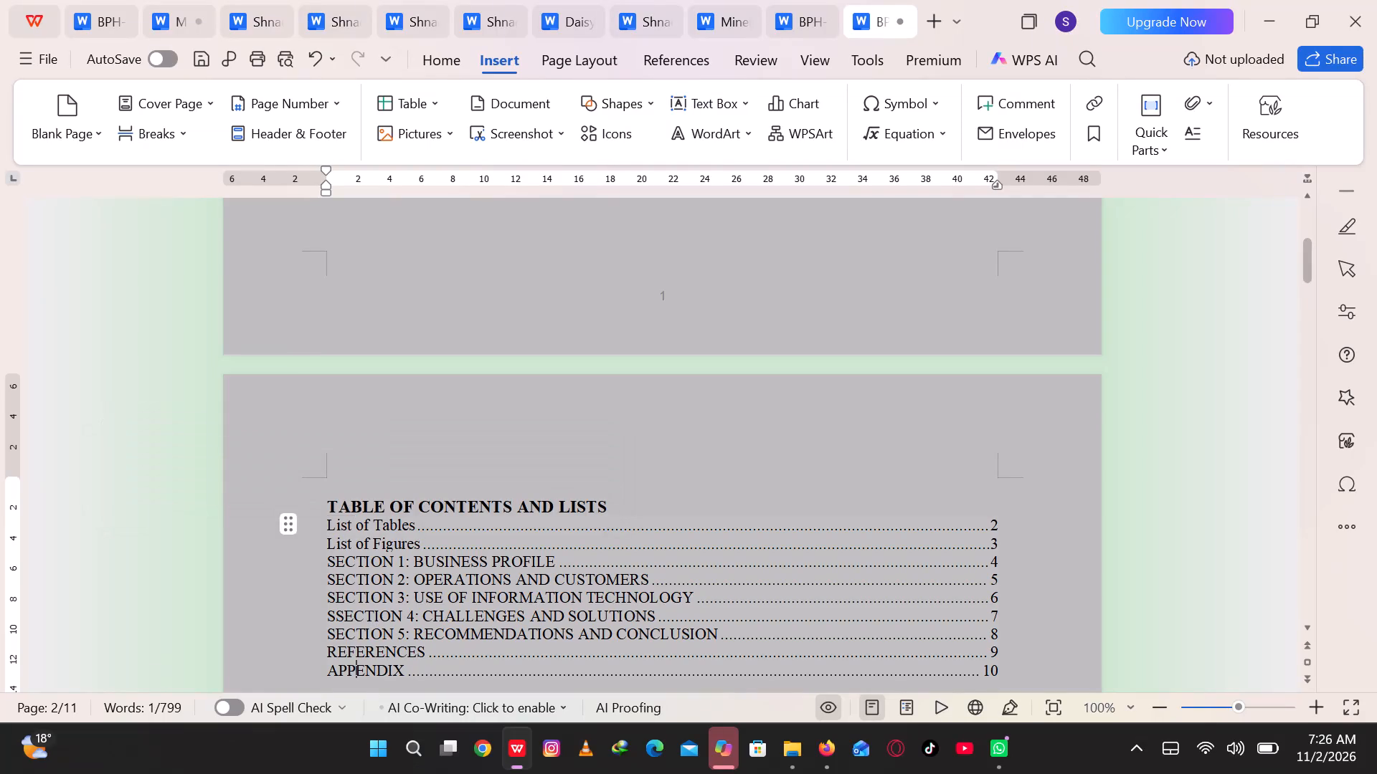
# Examine the table of contents in the Safaricom PLC report for comparison.
pyautogui.click(640, 23)
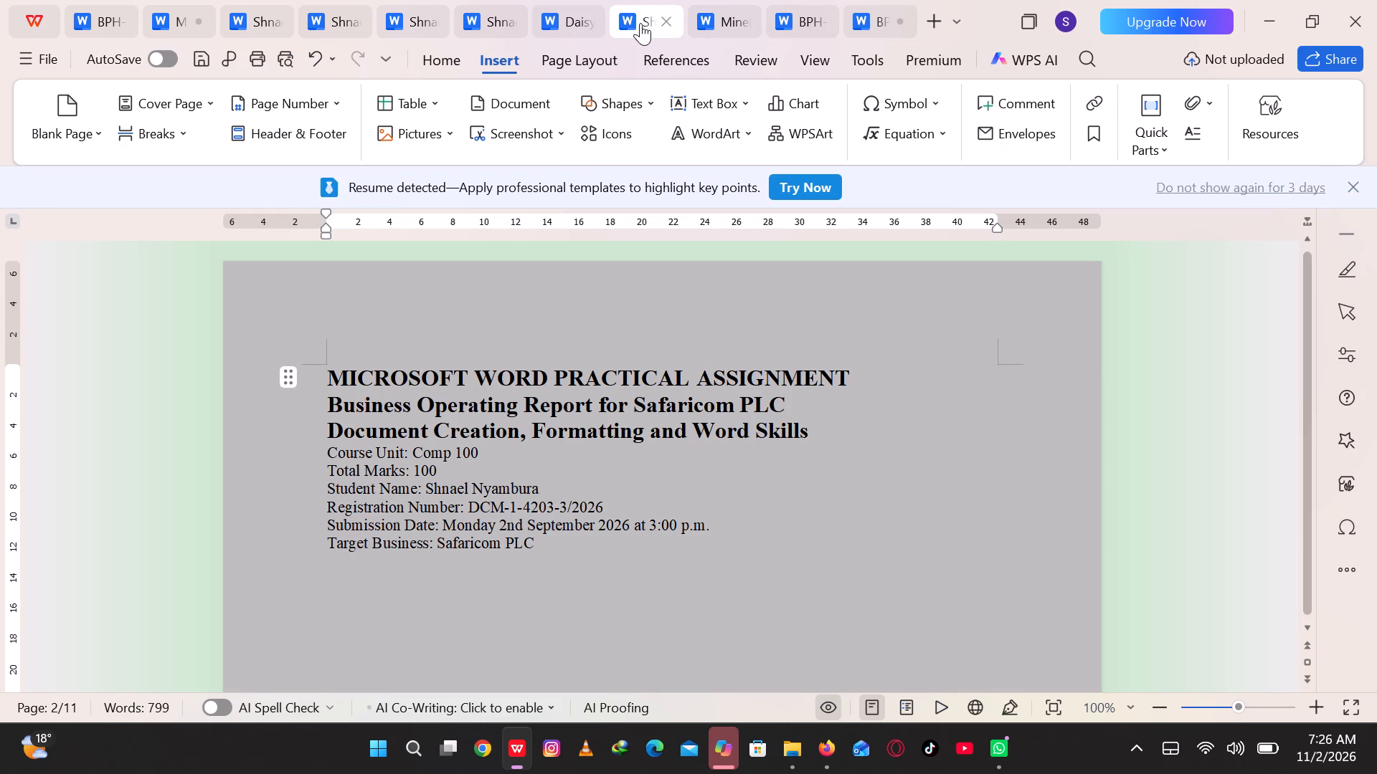
pyautogui.press('Down')
pyautogui.press('Down')
pyautogui.press('Down')
pyautogui.press('Down')
pyautogui.press('Down')
pyautogui.press('Down')
pyautogui.press('Down')
pyautogui.press('Down')
pyautogui.press('Down')
pyautogui.press('Down')
pyautogui.press('Down')
pyautogui.press('Down')
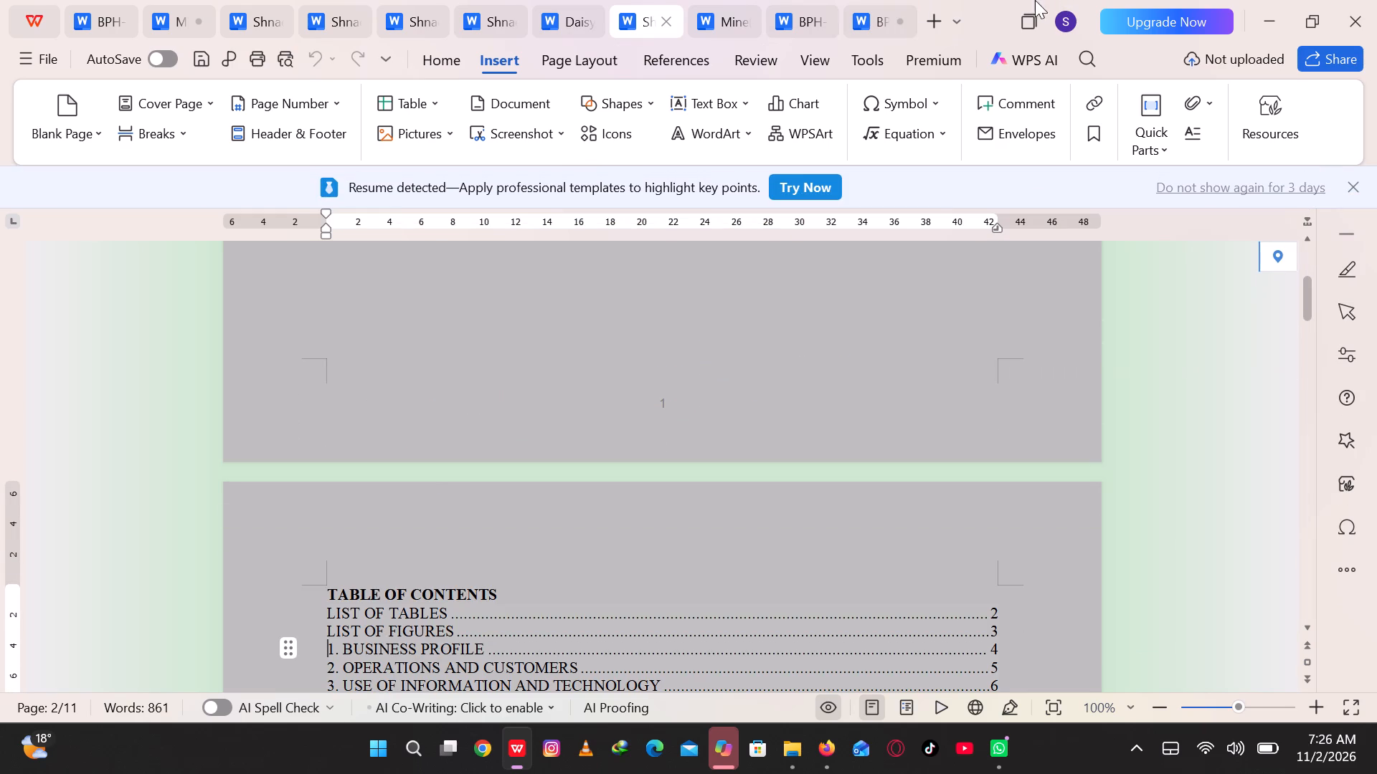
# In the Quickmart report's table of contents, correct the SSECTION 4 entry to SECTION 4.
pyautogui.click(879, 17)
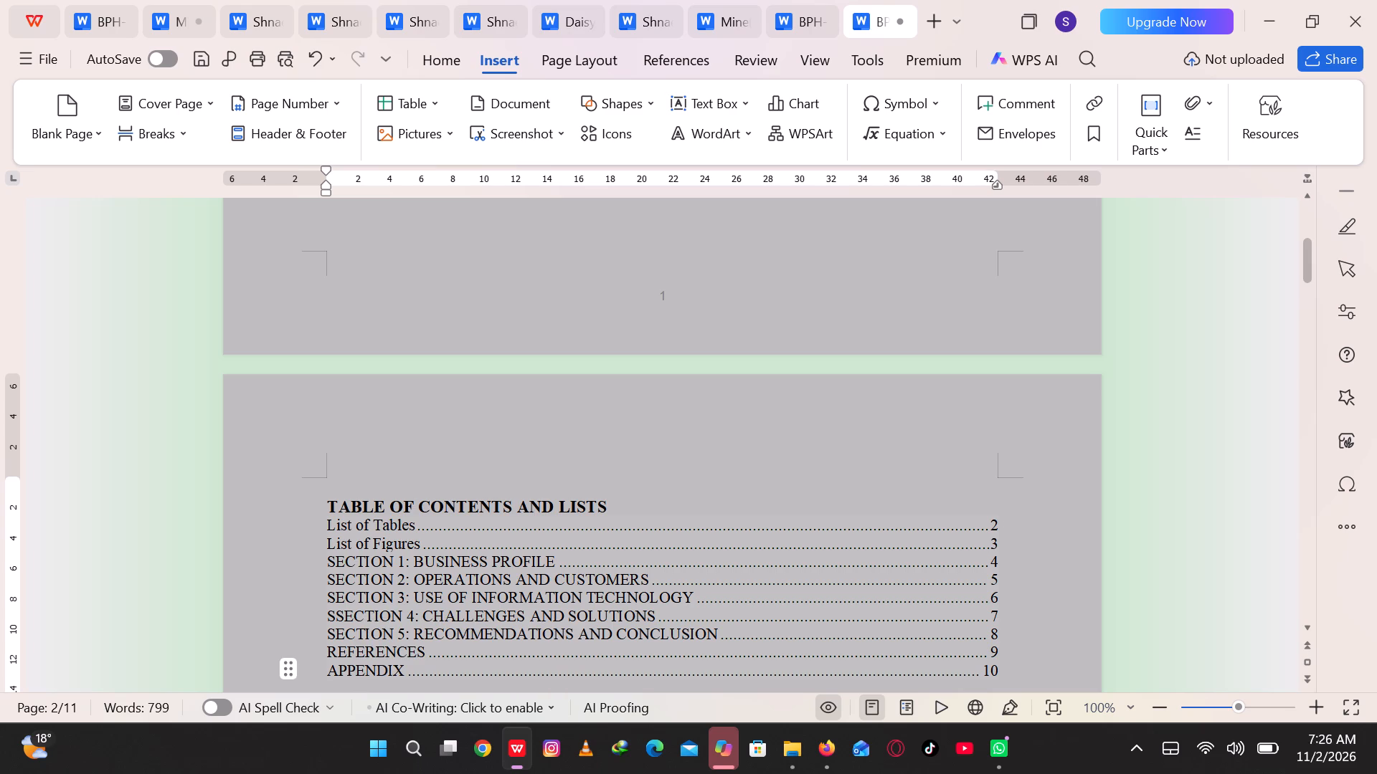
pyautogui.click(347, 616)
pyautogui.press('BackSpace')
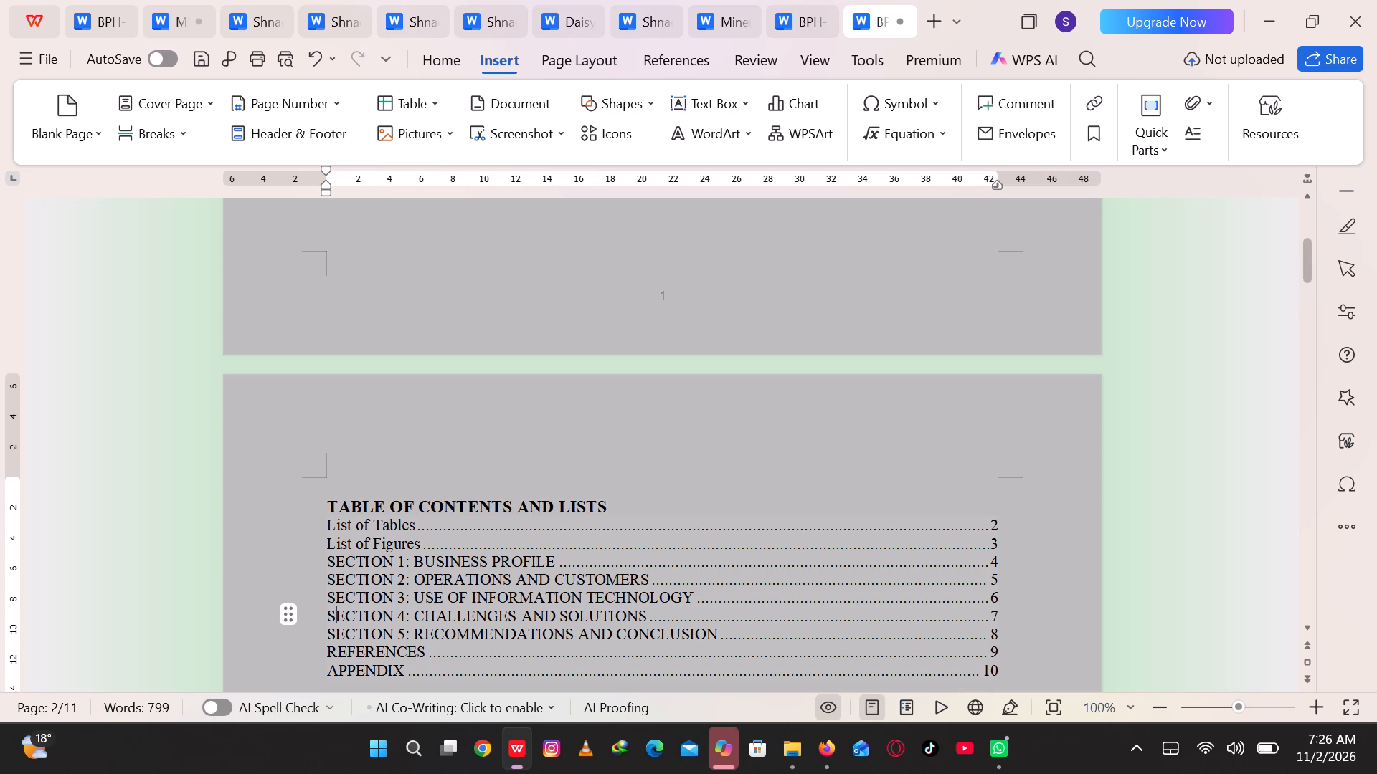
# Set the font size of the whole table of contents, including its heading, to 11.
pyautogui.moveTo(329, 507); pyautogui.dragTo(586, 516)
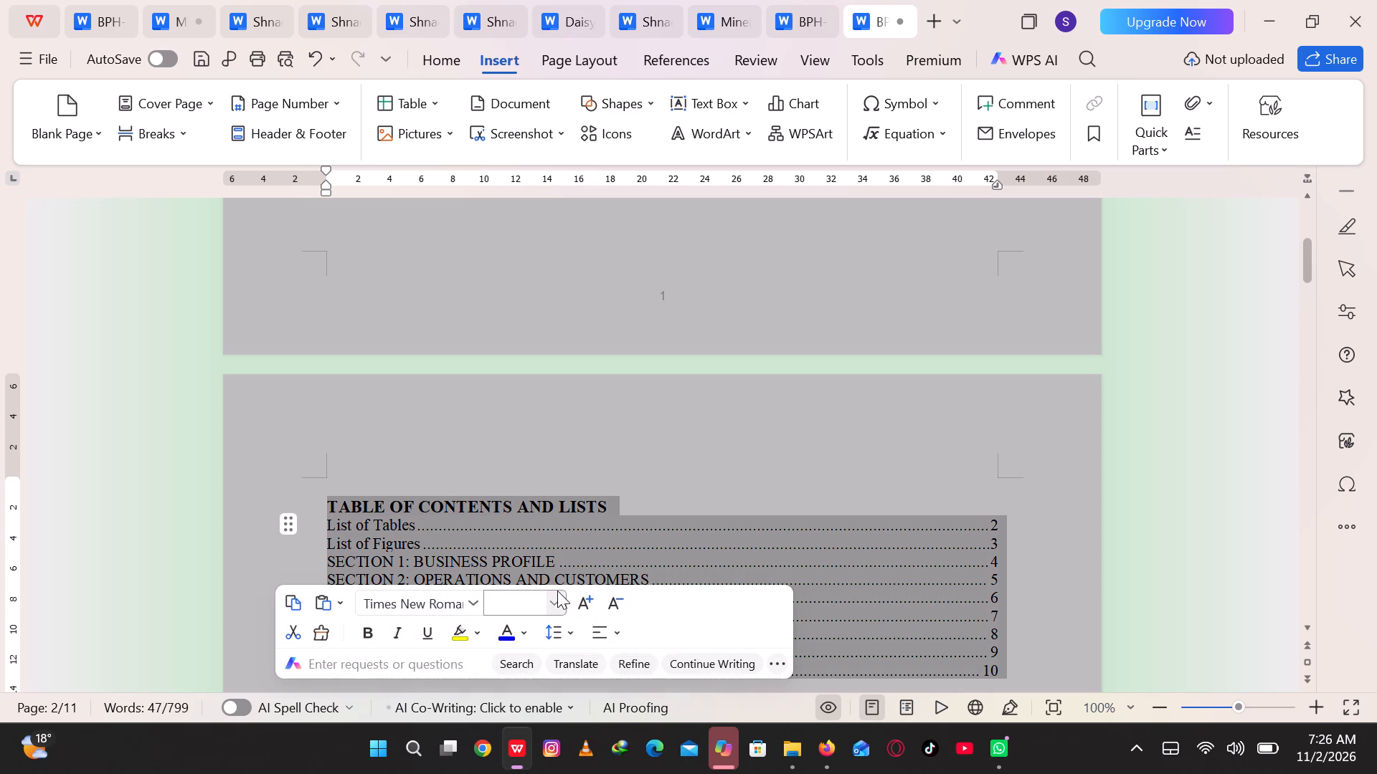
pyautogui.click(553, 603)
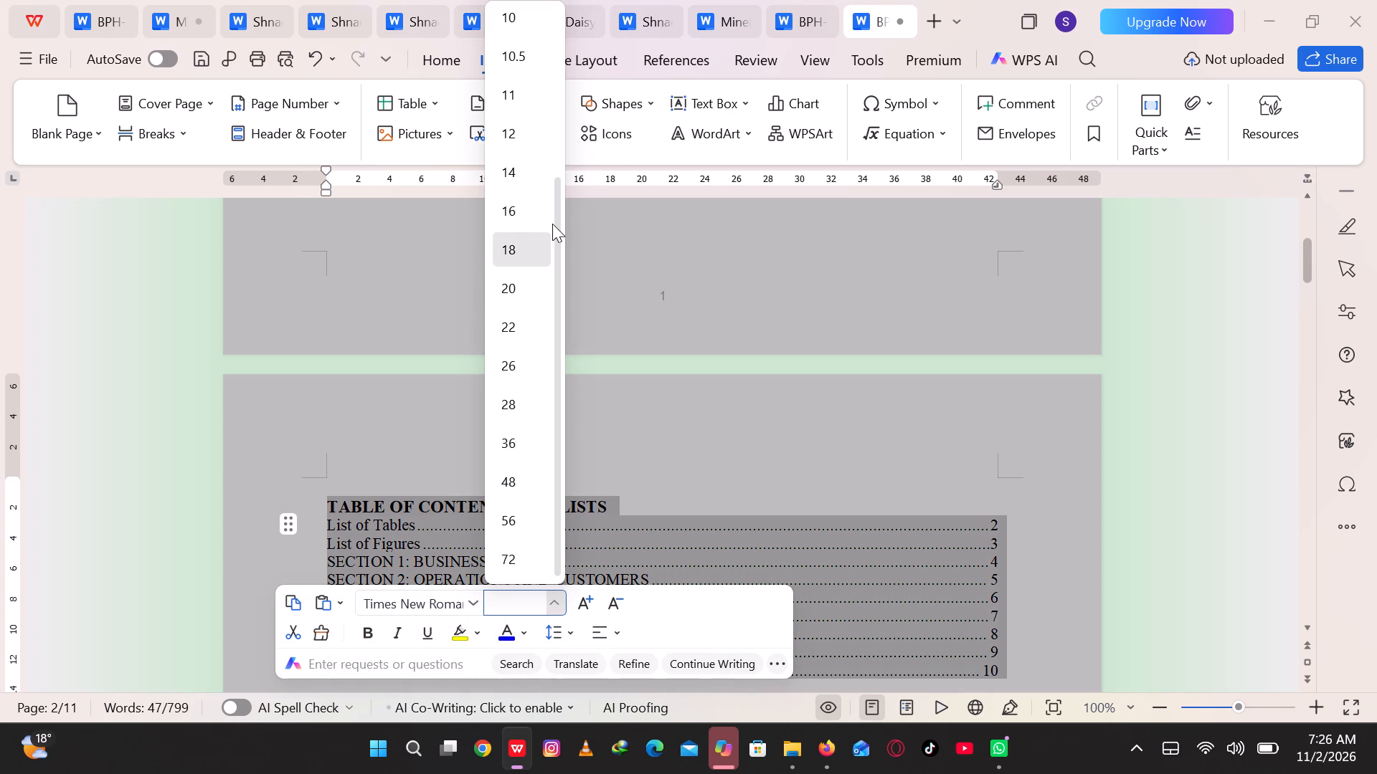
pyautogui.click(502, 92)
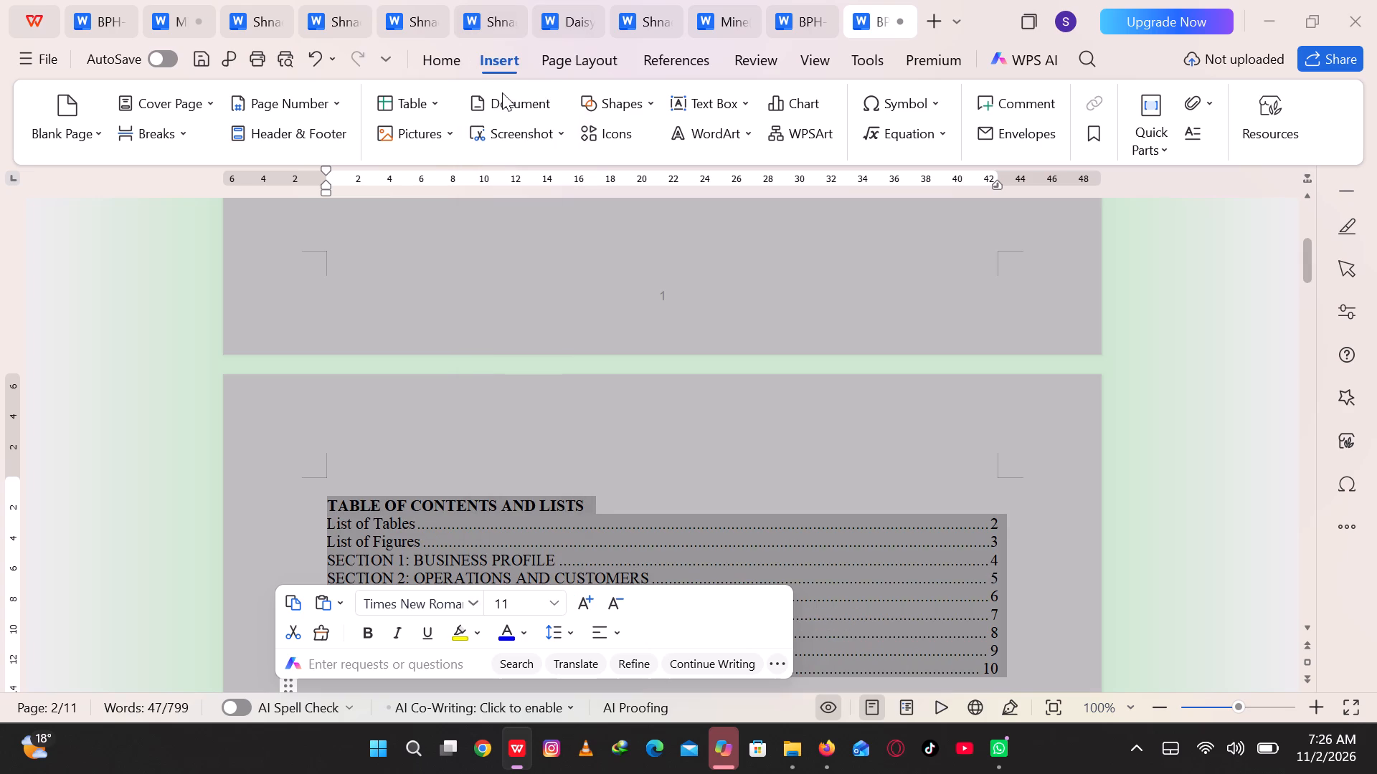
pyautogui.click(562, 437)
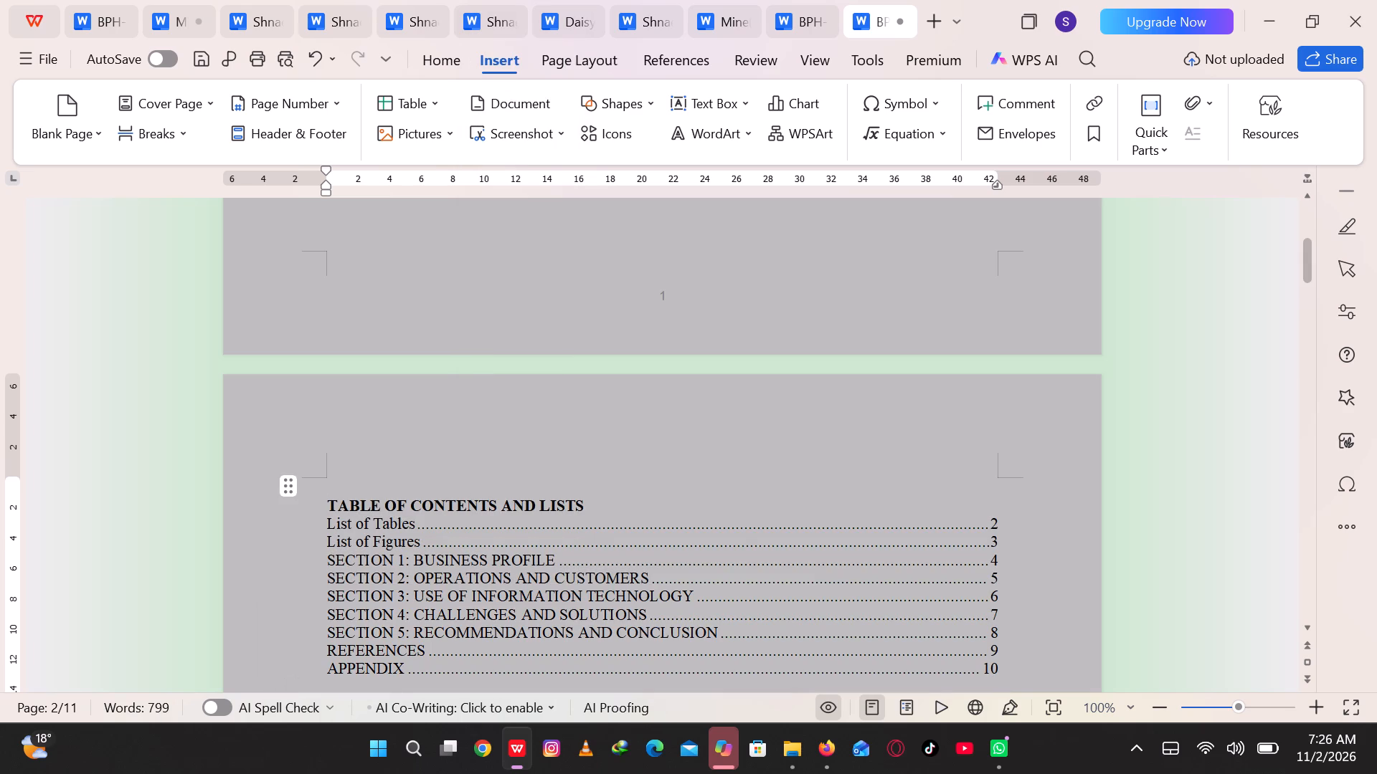
# Set the font size of the TABLE OF CONTENTS AND LISTS heading alone to 12.
pyautogui.moveTo(324, 503); pyautogui.dragTo(595, 512)
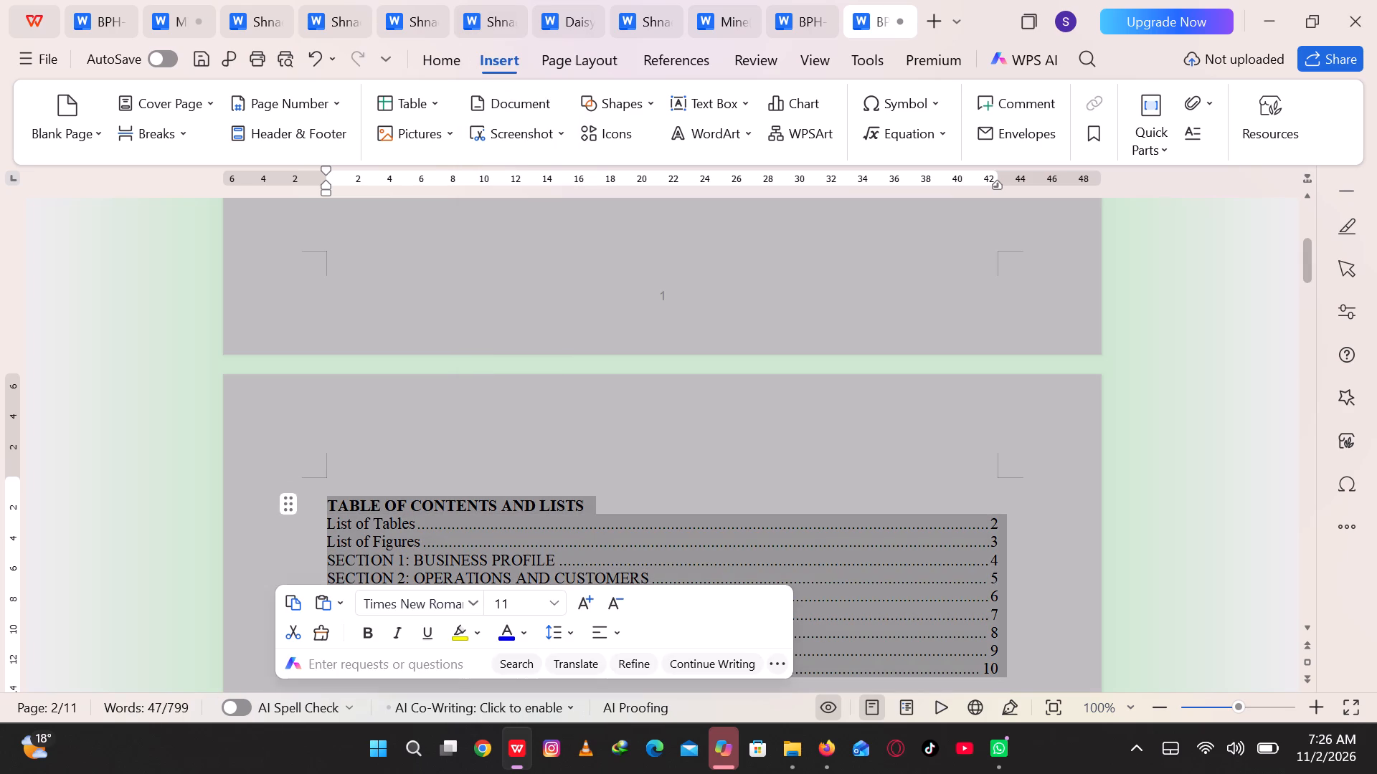
pyautogui.click(595, 512)
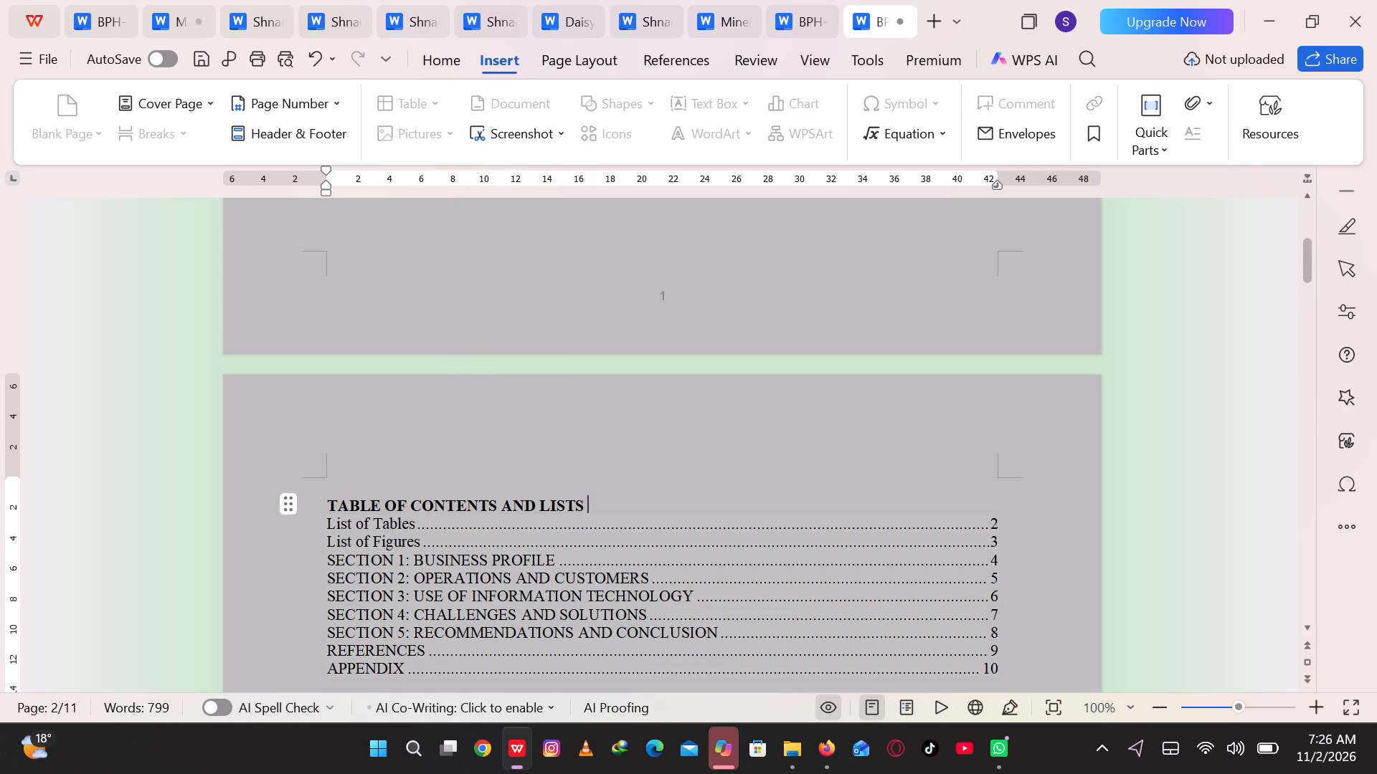
pyautogui.moveTo(328, 505); pyautogui.dragTo(599, 504)
pyautogui.click(599, 504)
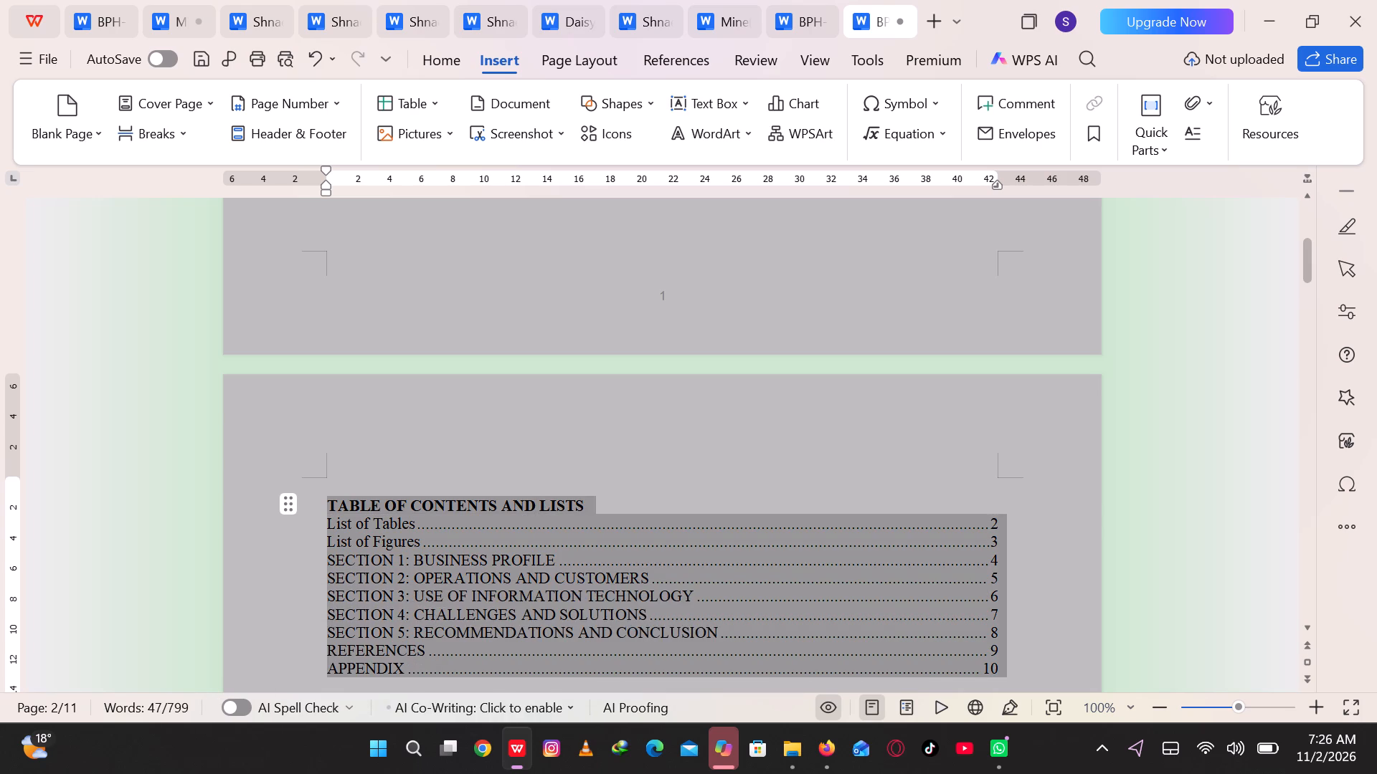
pyautogui.moveTo(327, 497); pyautogui.dragTo(458, 500)
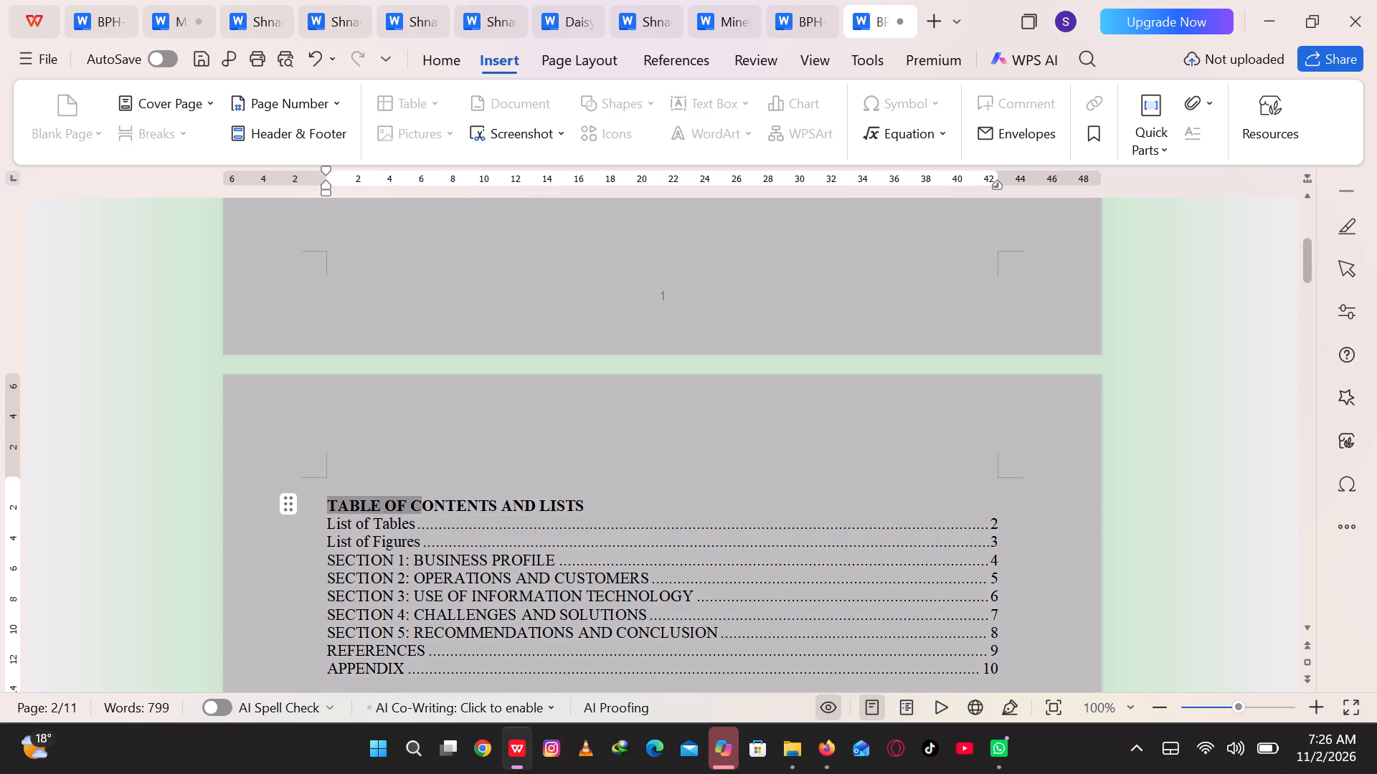
pyautogui.moveTo(458, 500); pyautogui.dragTo(582, 496)
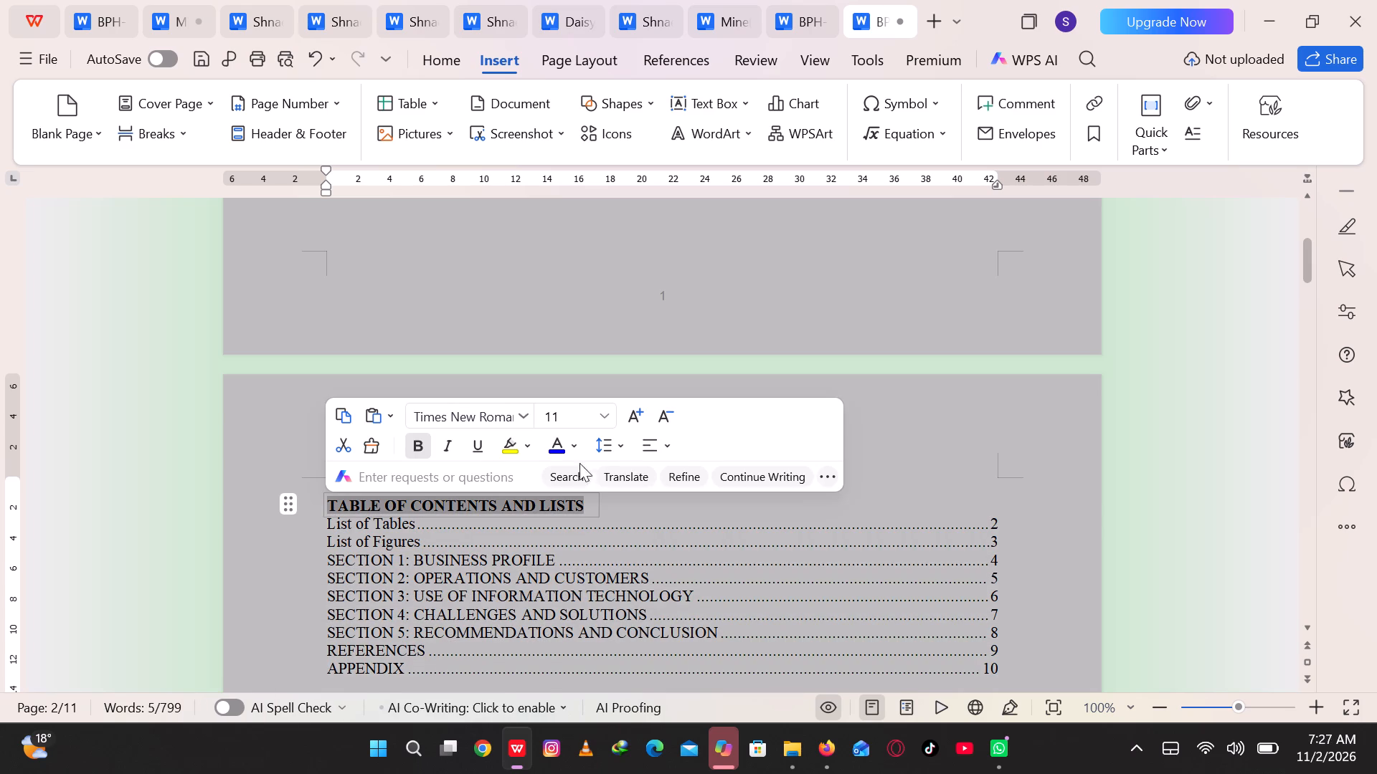
pyautogui.click(602, 421)
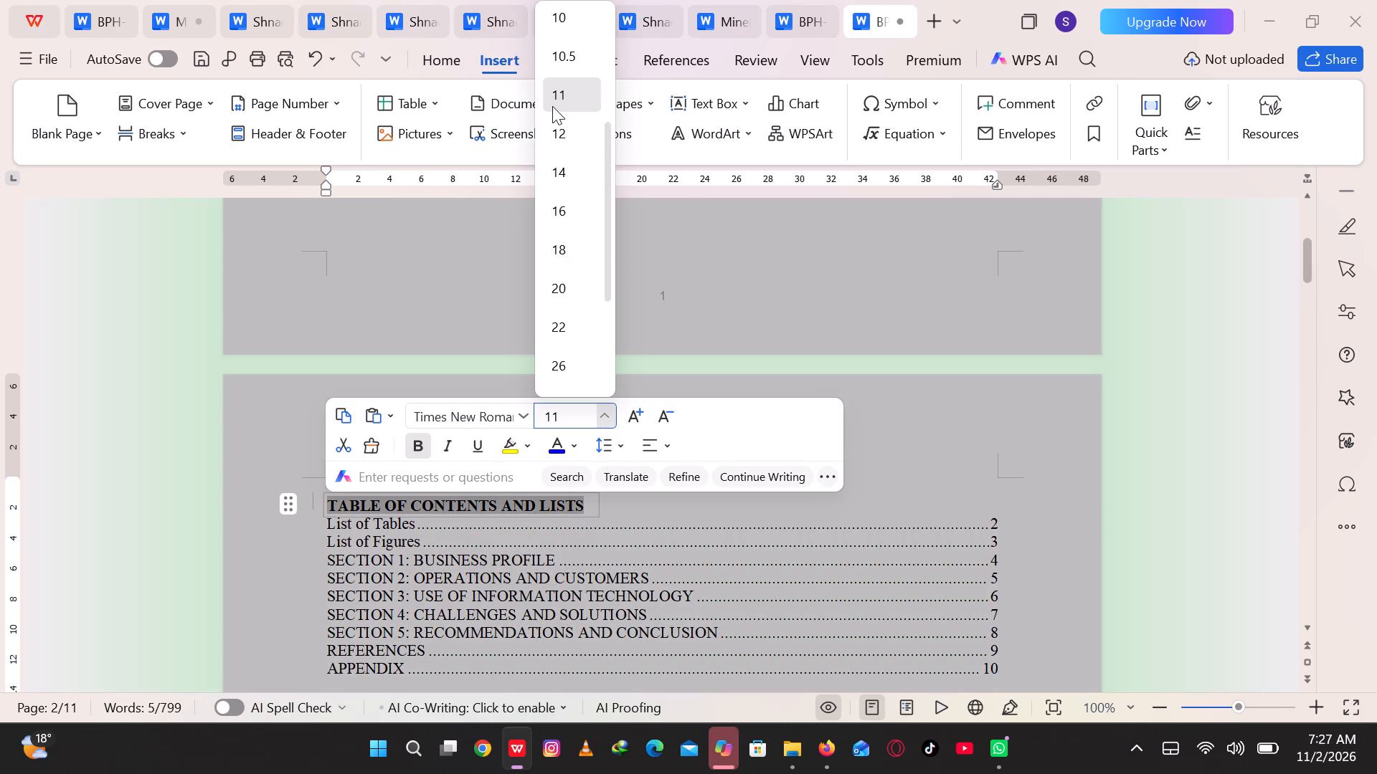
pyautogui.click(562, 132)
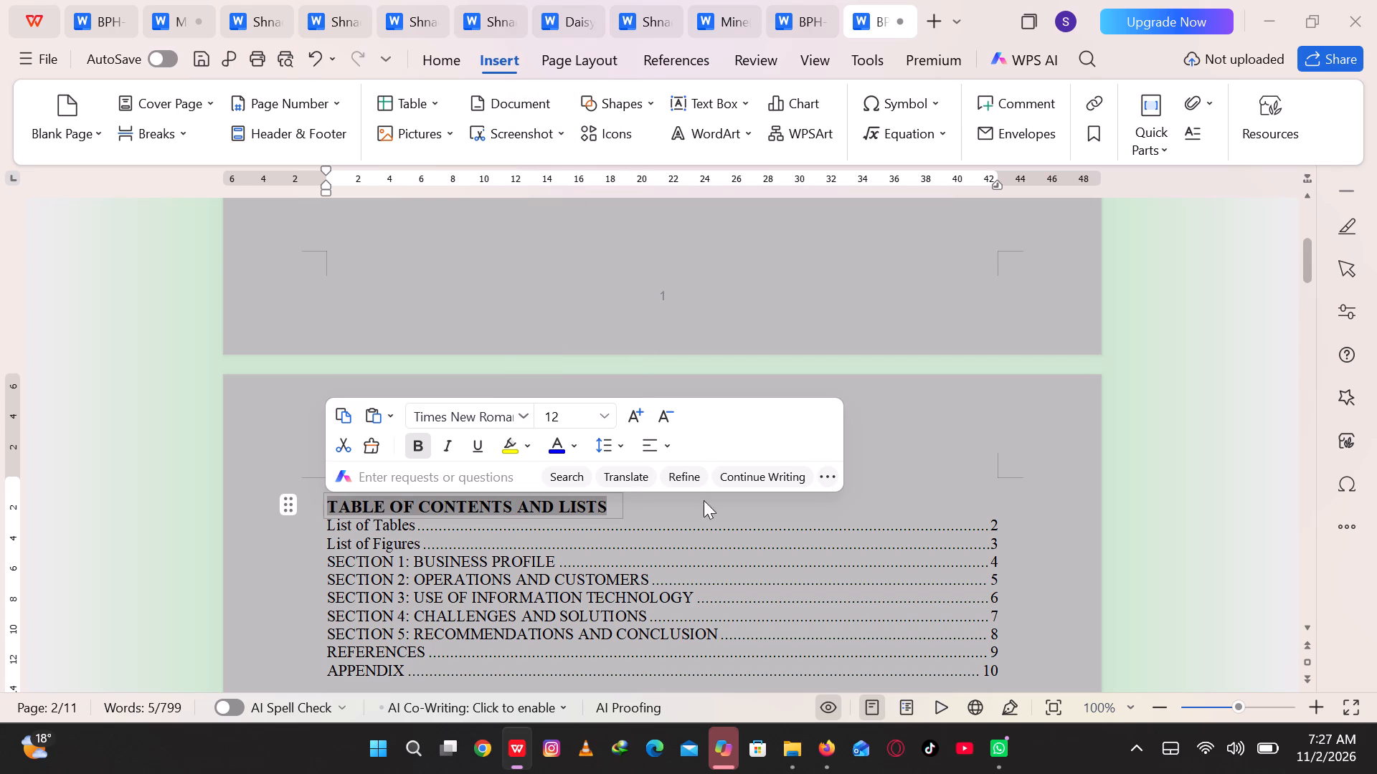
pyautogui.click(696, 510)
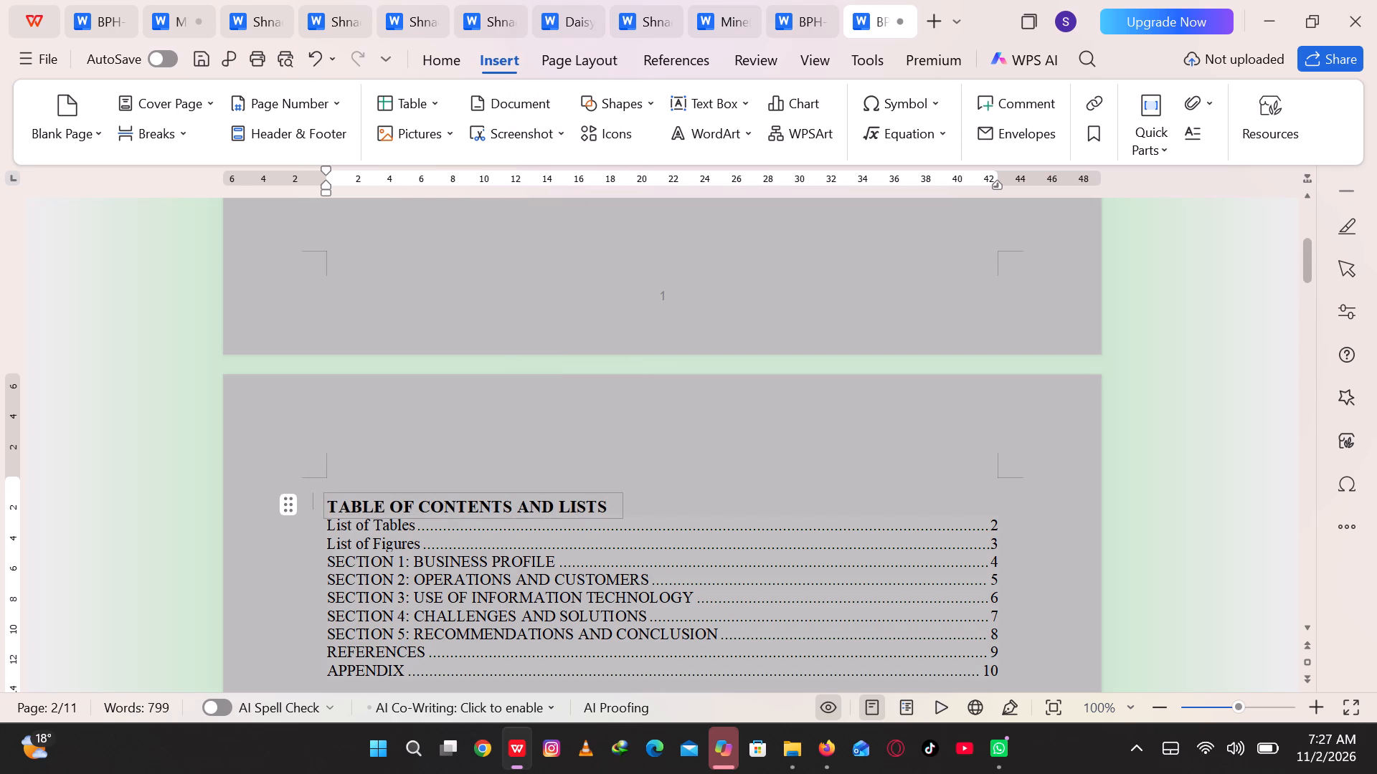
# Look over the table of contents page and the start of the List of Tables page.
pyautogui.press('Down')
pyautogui.press('Down')
pyautogui.press('Down')
pyautogui.press('Down')
pyautogui.press('Down')
pyautogui.press('Down')
pyautogui.press('Down')
pyautogui.press('Down')
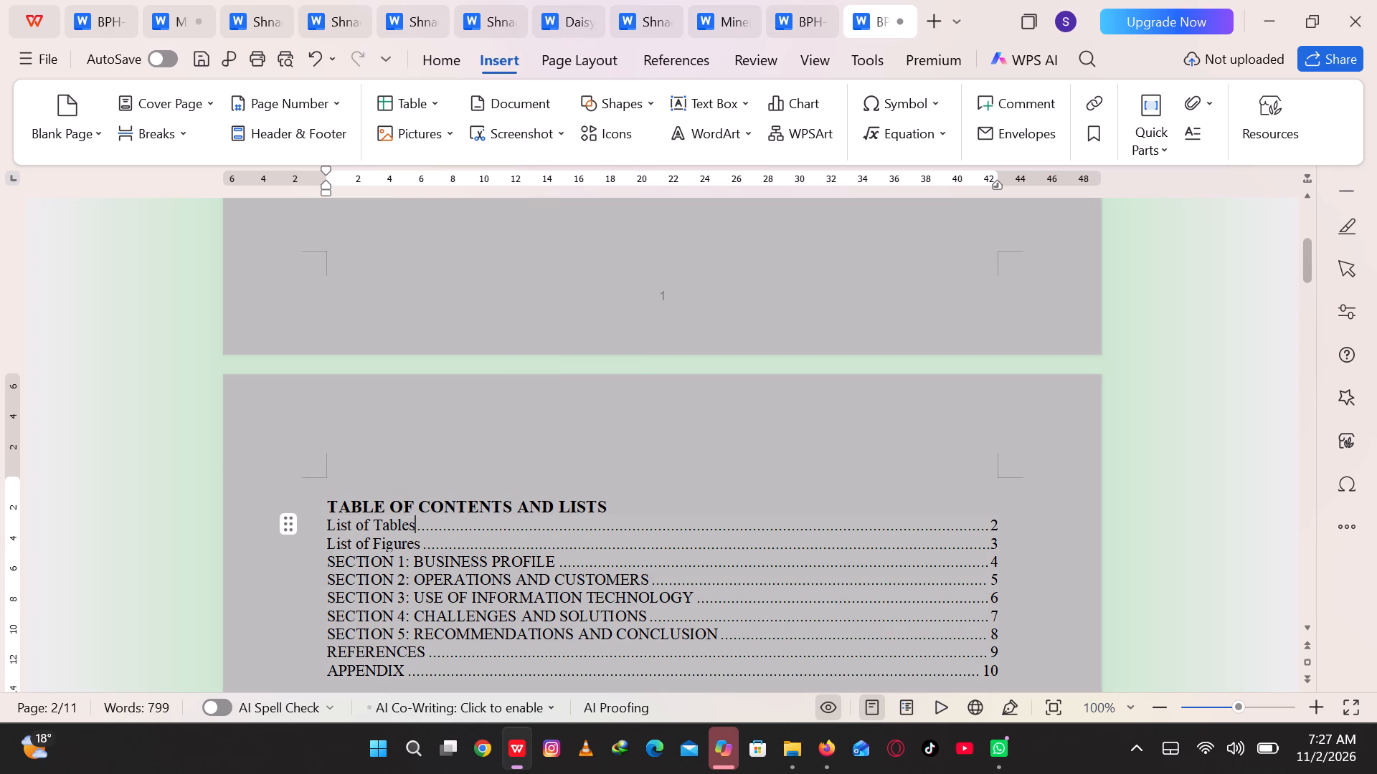
pyautogui.press('Down')
pyautogui.press('Down')
pyautogui.press('Down')
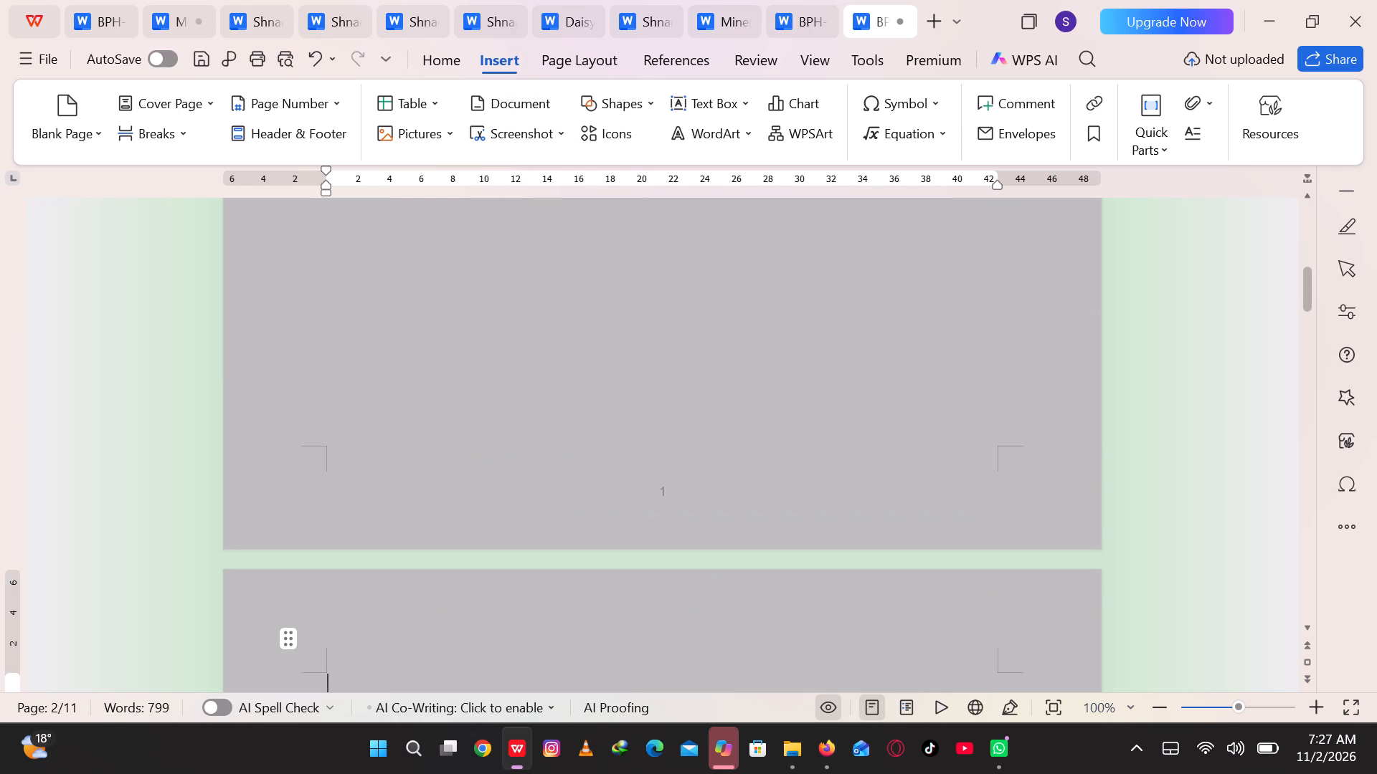
pyautogui.press('Down')
pyautogui.press('Up')
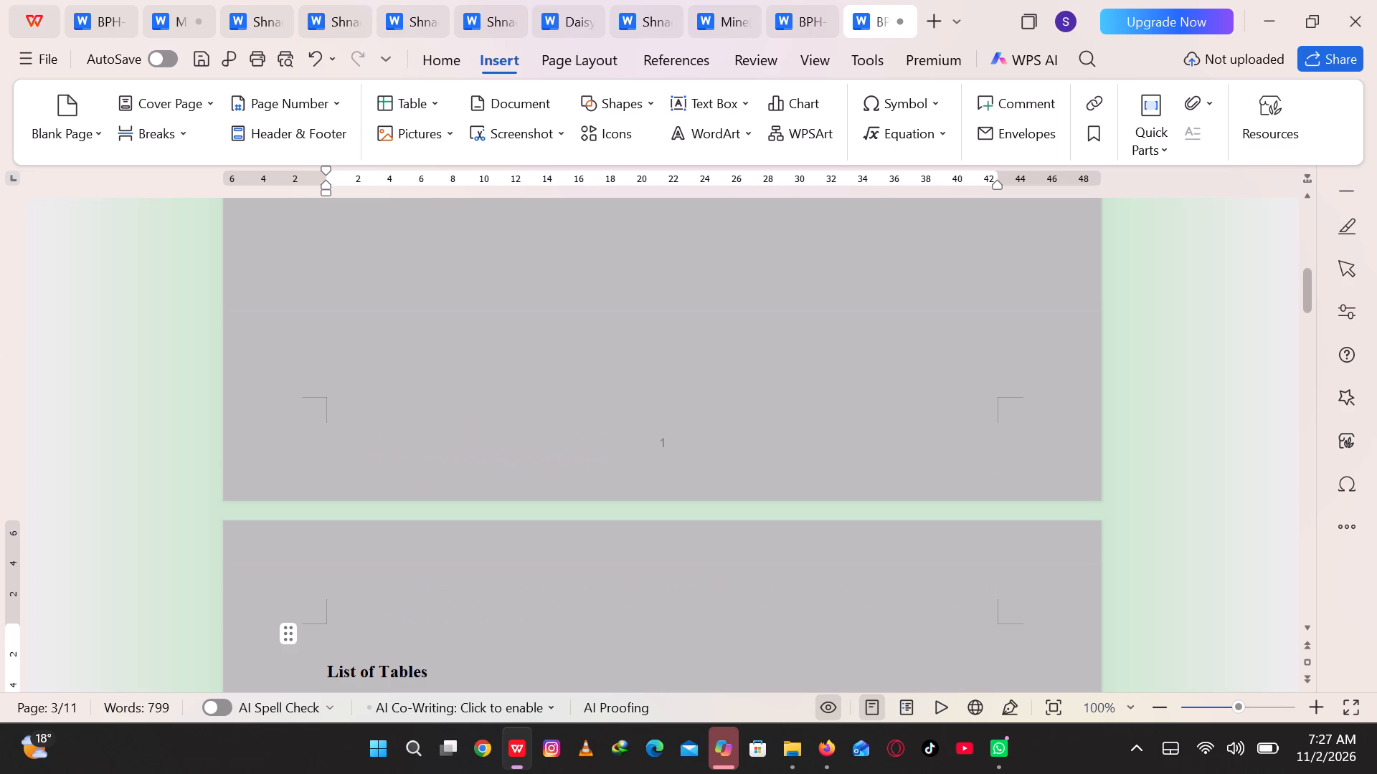
pyautogui.press('Up')
pyautogui.press('Up')
pyautogui.press('Up')
pyautogui.press('Up')
pyautogui.press('Up')
pyautogui.press('Up')
pyautogui.press('Up')
pyautogui.press('Up')
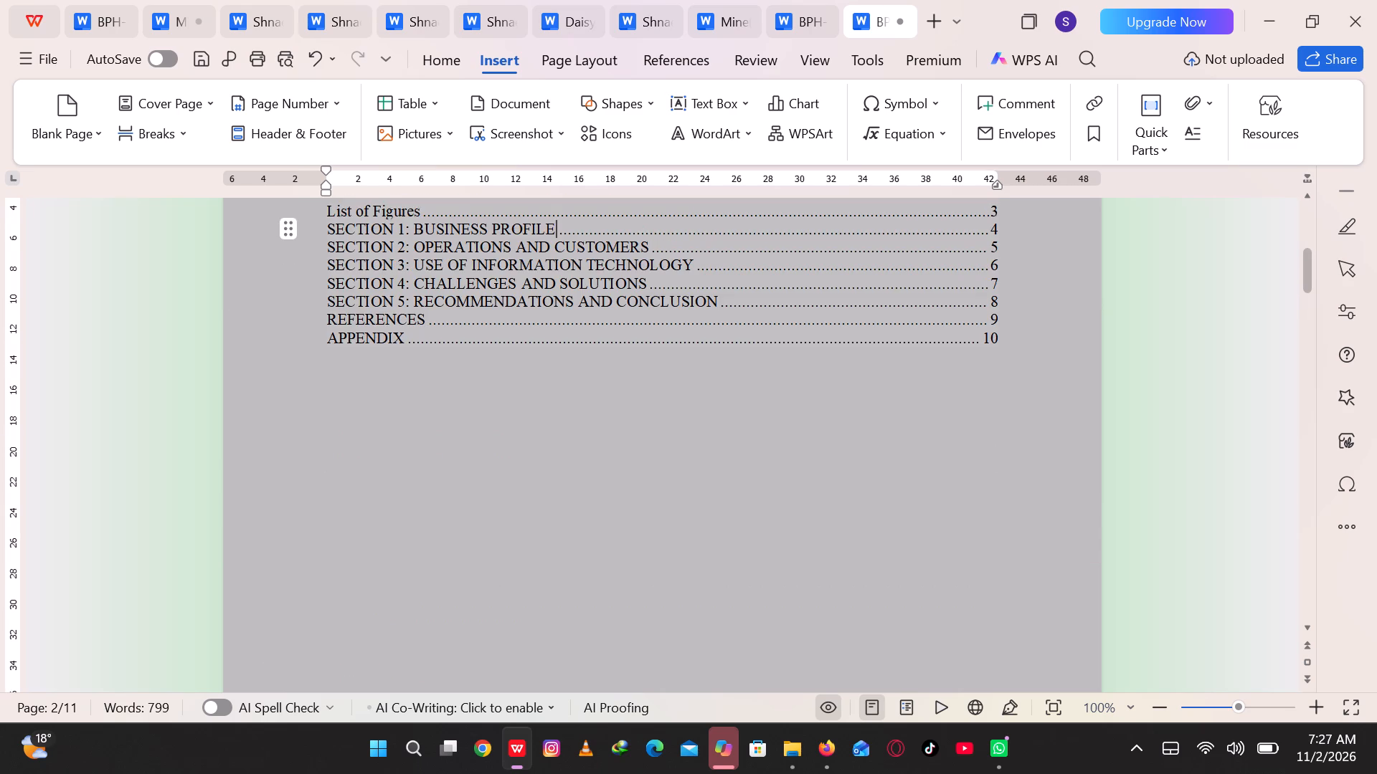
pyautogui.press('Up')
pyautogui.press('Up')
# Update the table of contents field with the option to update the entire table.
pyautogui.rightClick(696, 510)
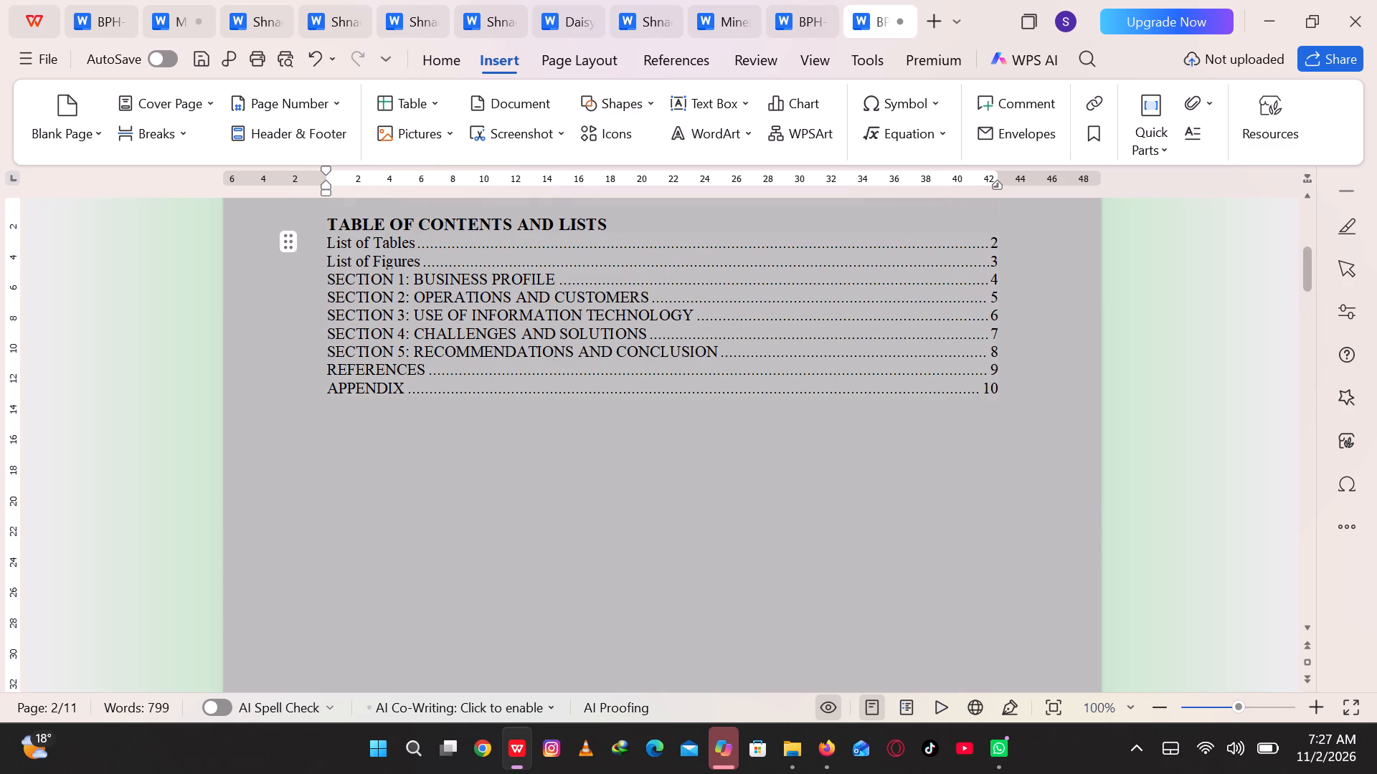
pyautogui.doubleClick(577, 271)
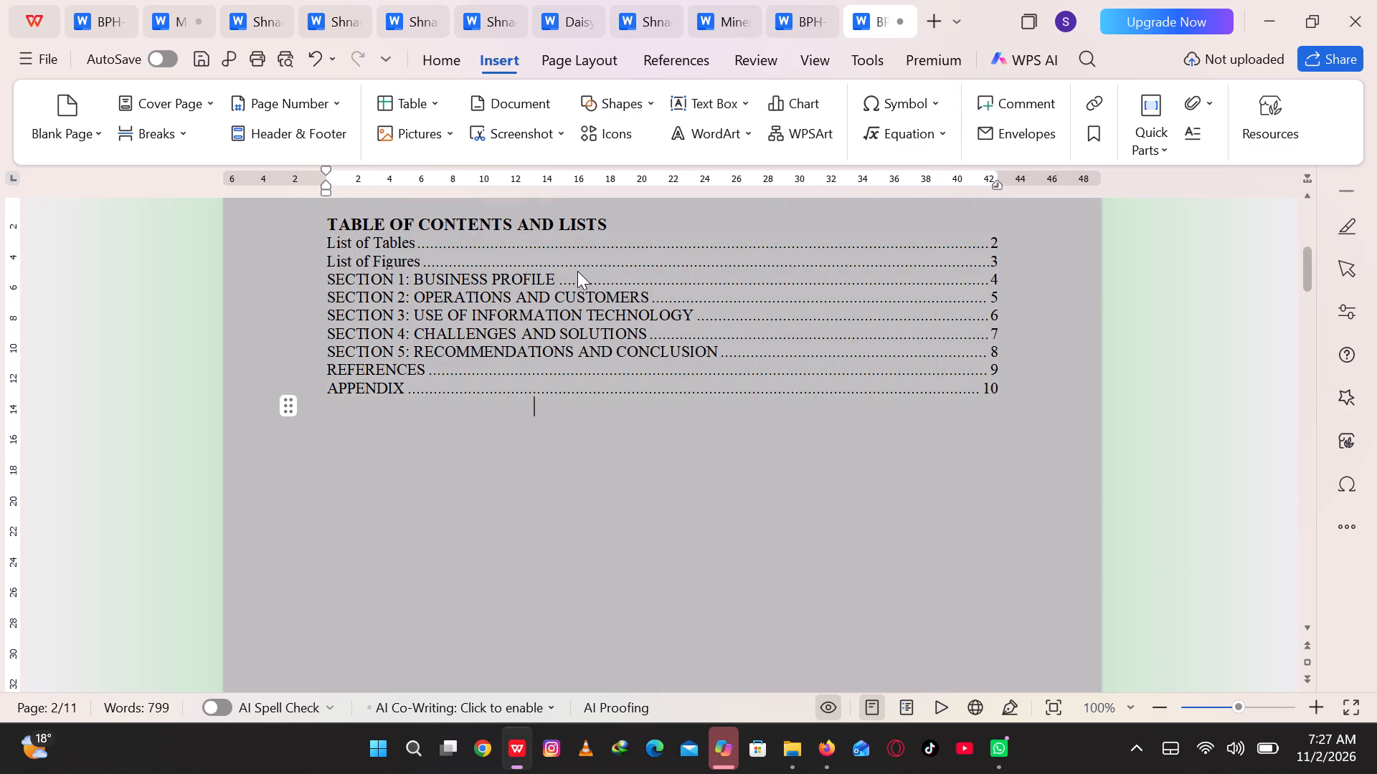
pyautogui.rightClick(577, 271)
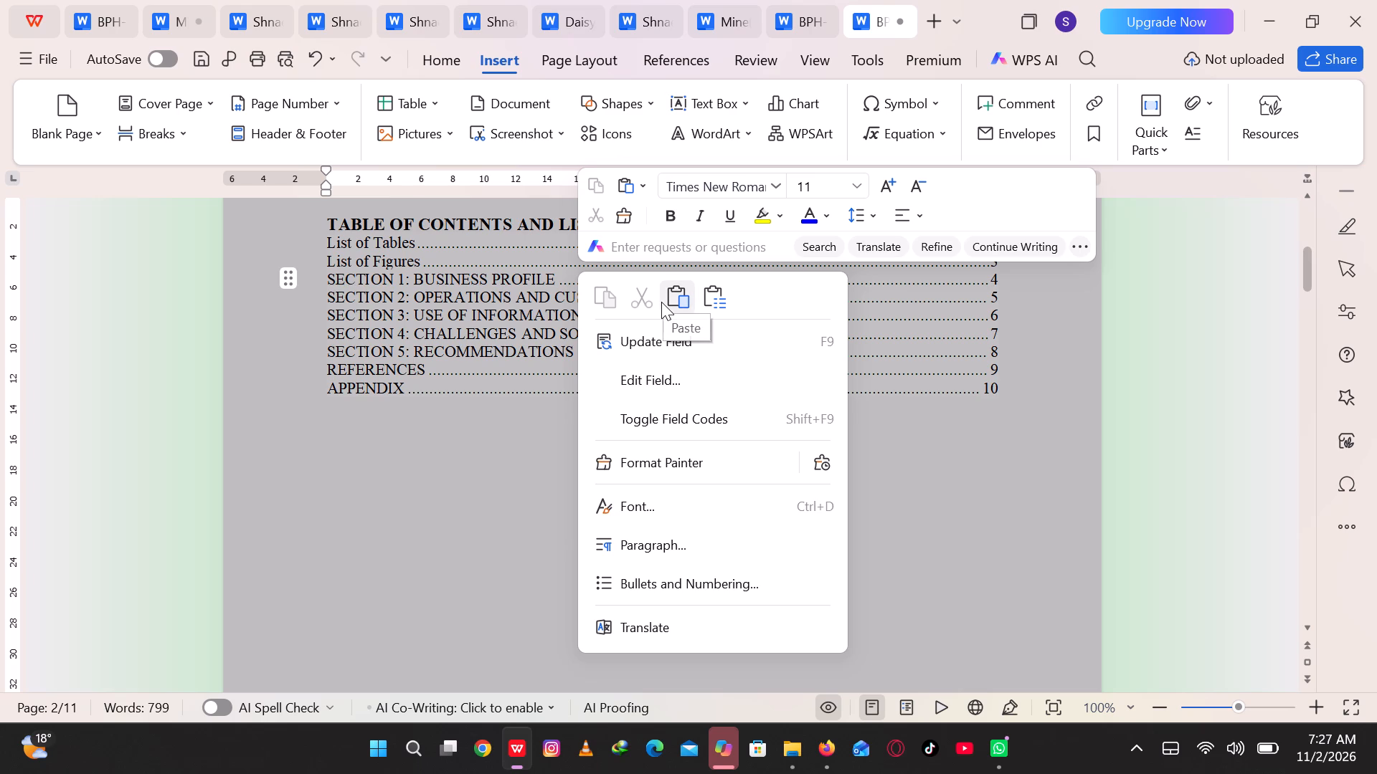
pyautogui.click(621, 342)
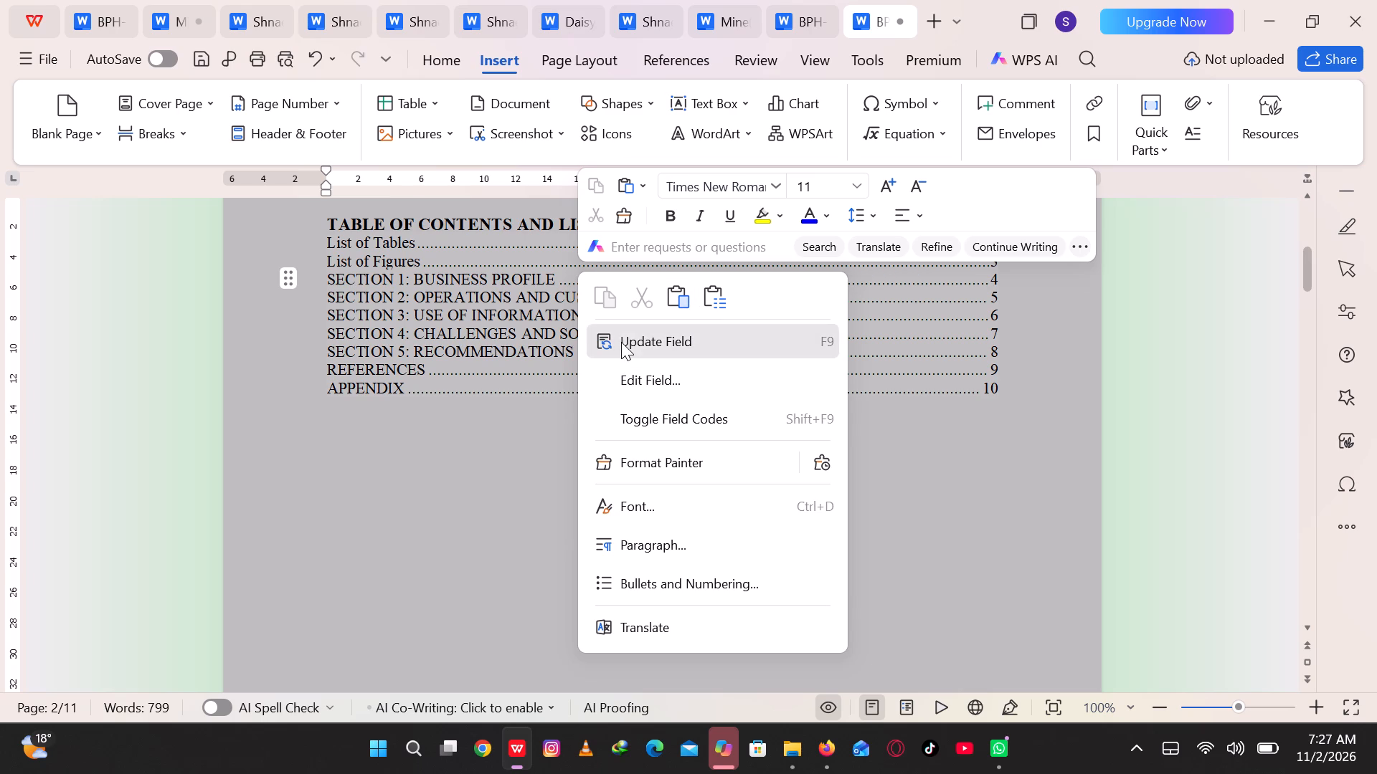
pyautogui.click(544, 381)
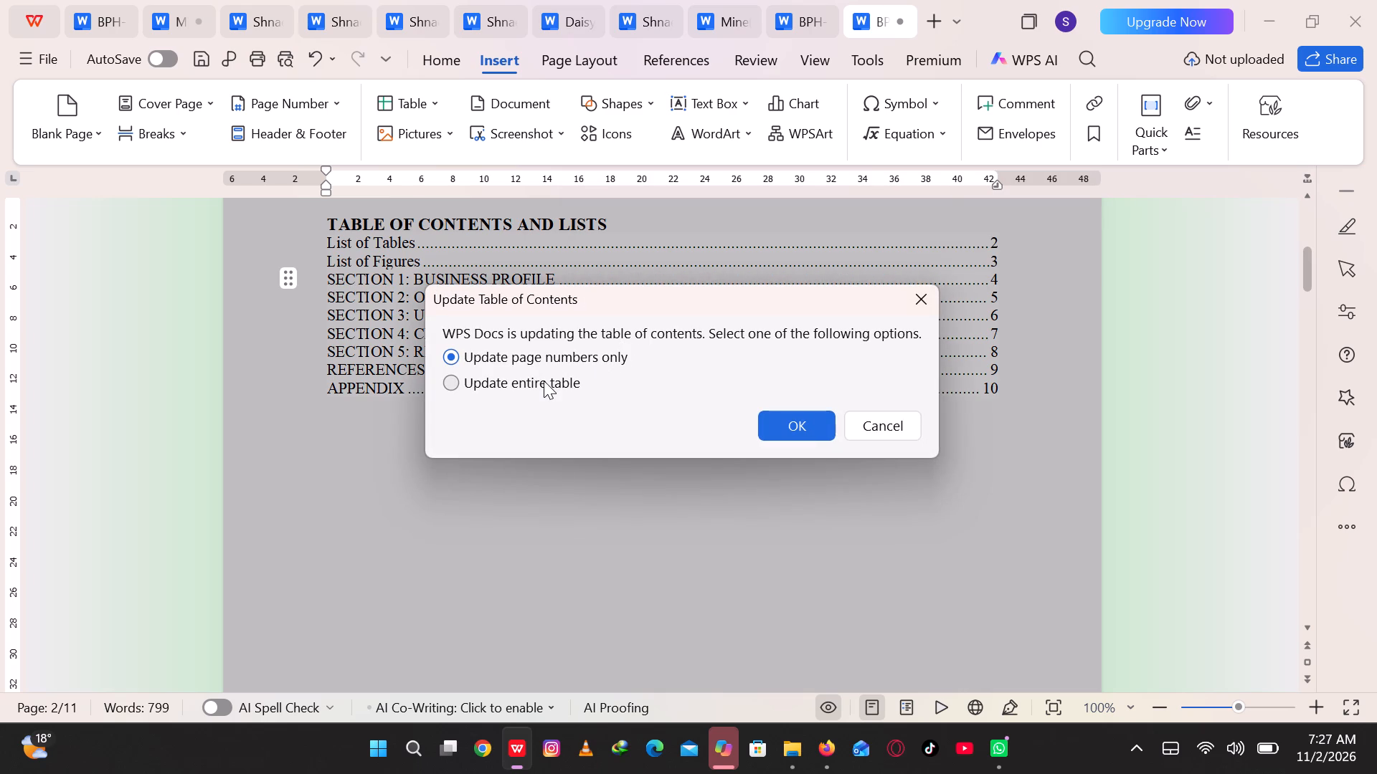
pyautogui.click(800, 418)
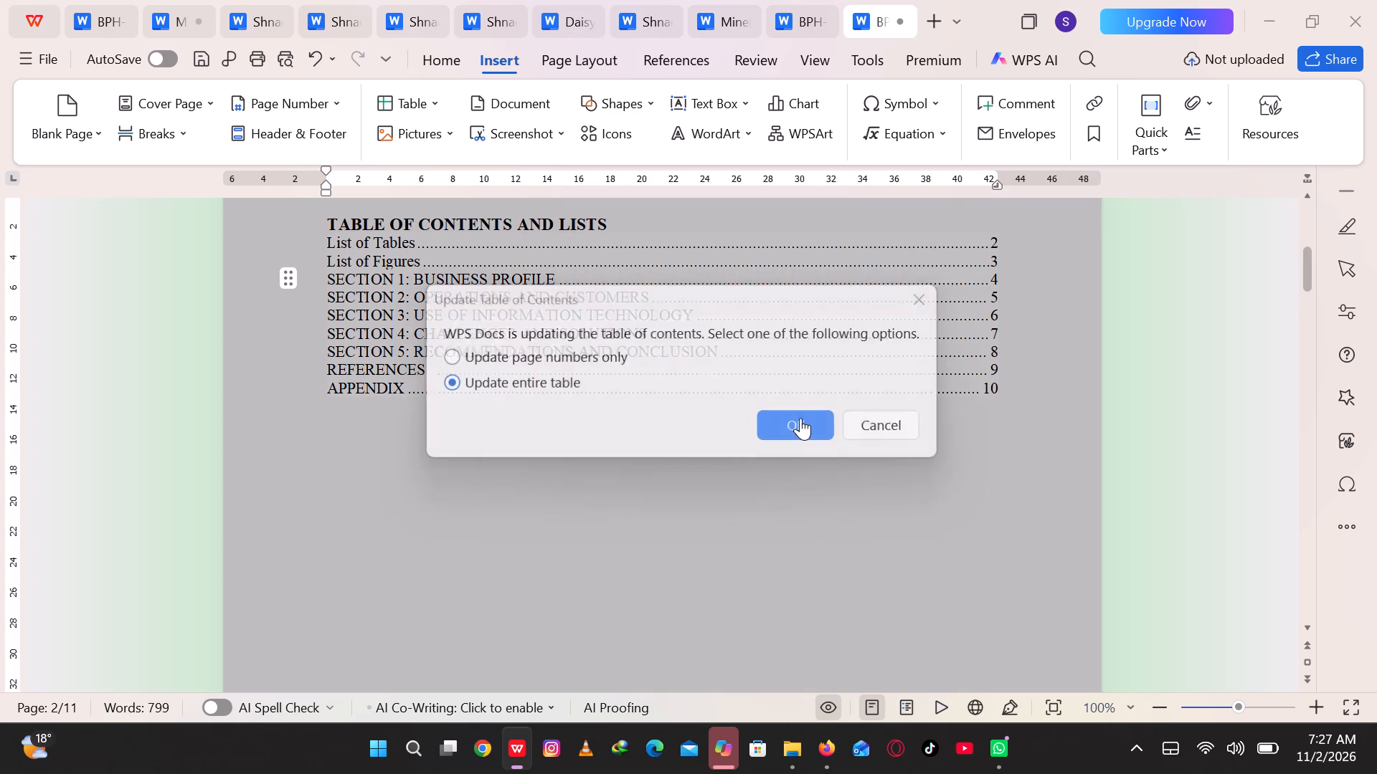
pyautogui.click(396, 361)
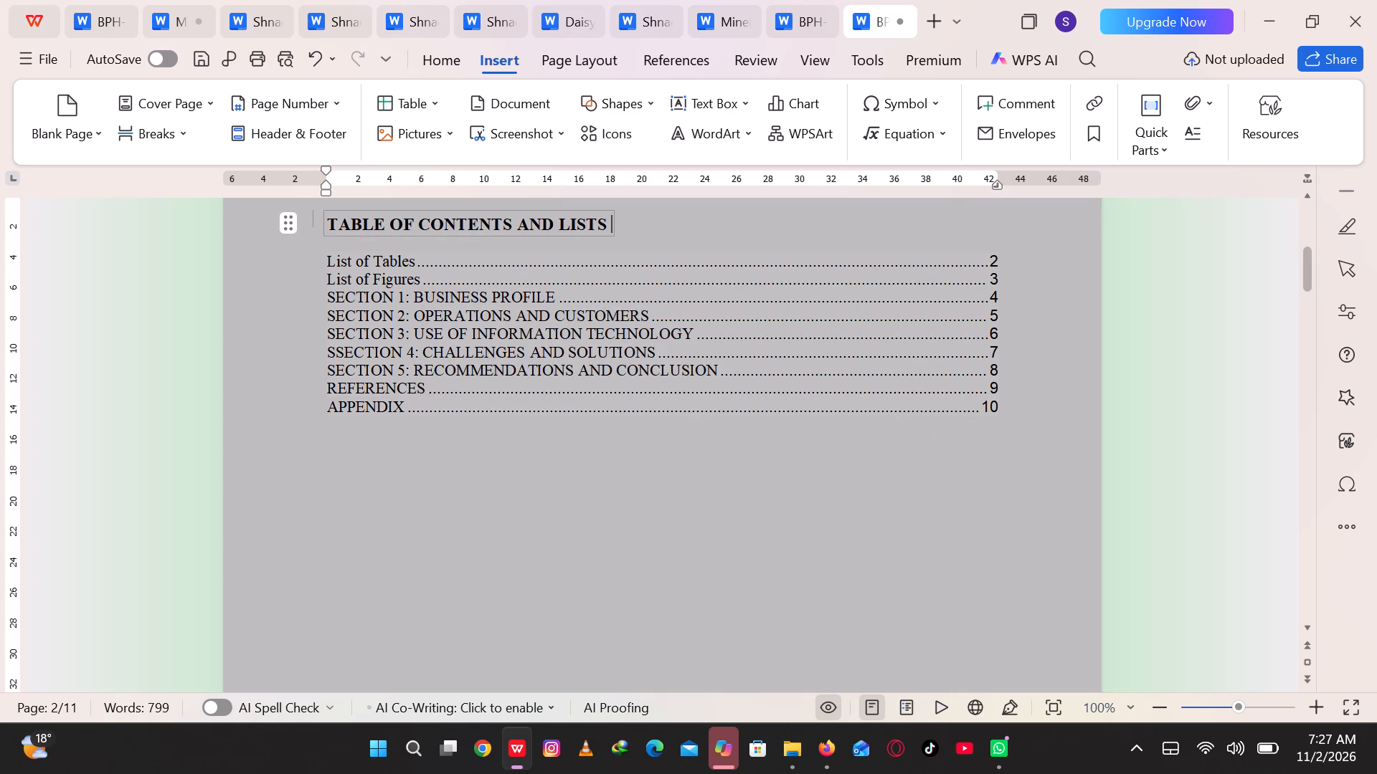
# Set the font of the table of contents entries from List of Tables to APPENDIX to Times New Roman.
pyautogui.moveTo(326, 276); pyautogui.dragTo(517, 312)
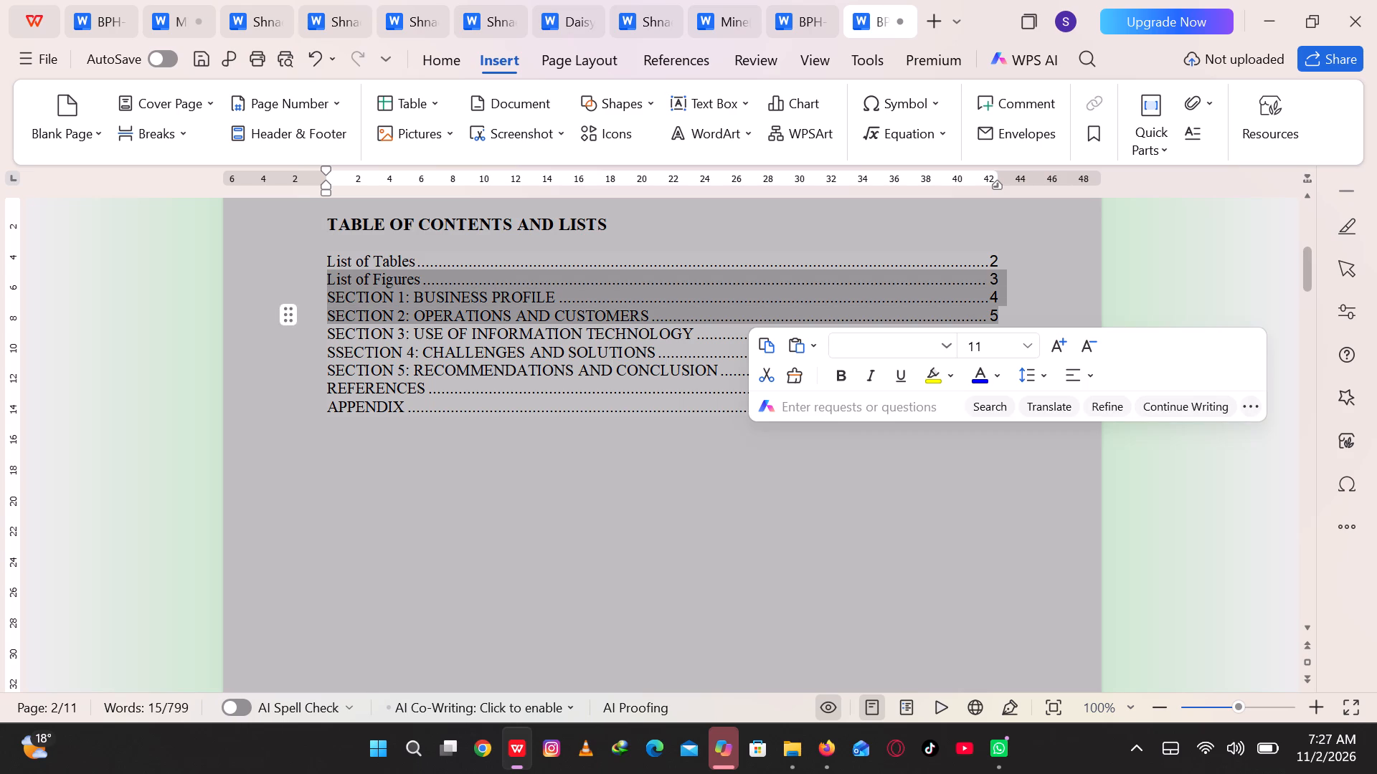
pyautogui.click(412, 308)
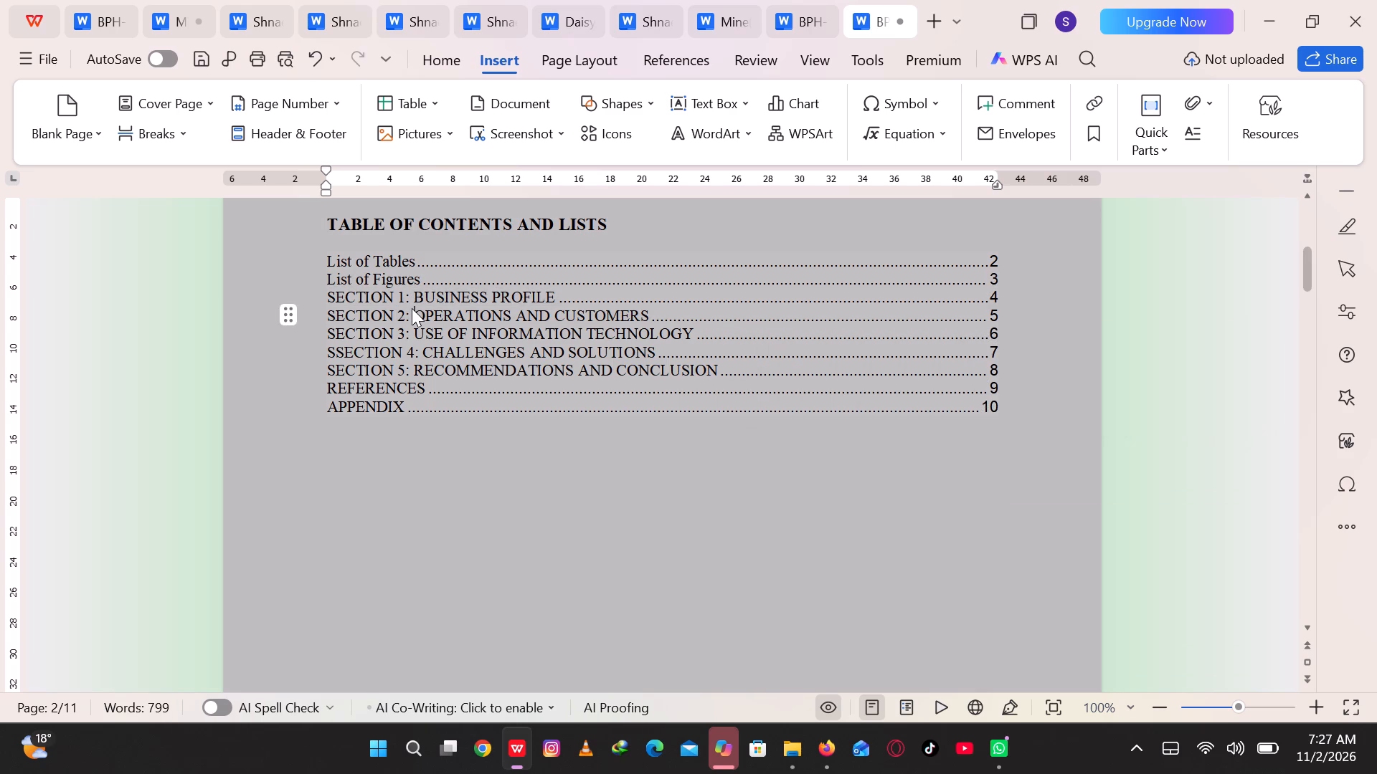
pyautogui.moveTo(328, 264); pyautogui.dragTo(519, 312)
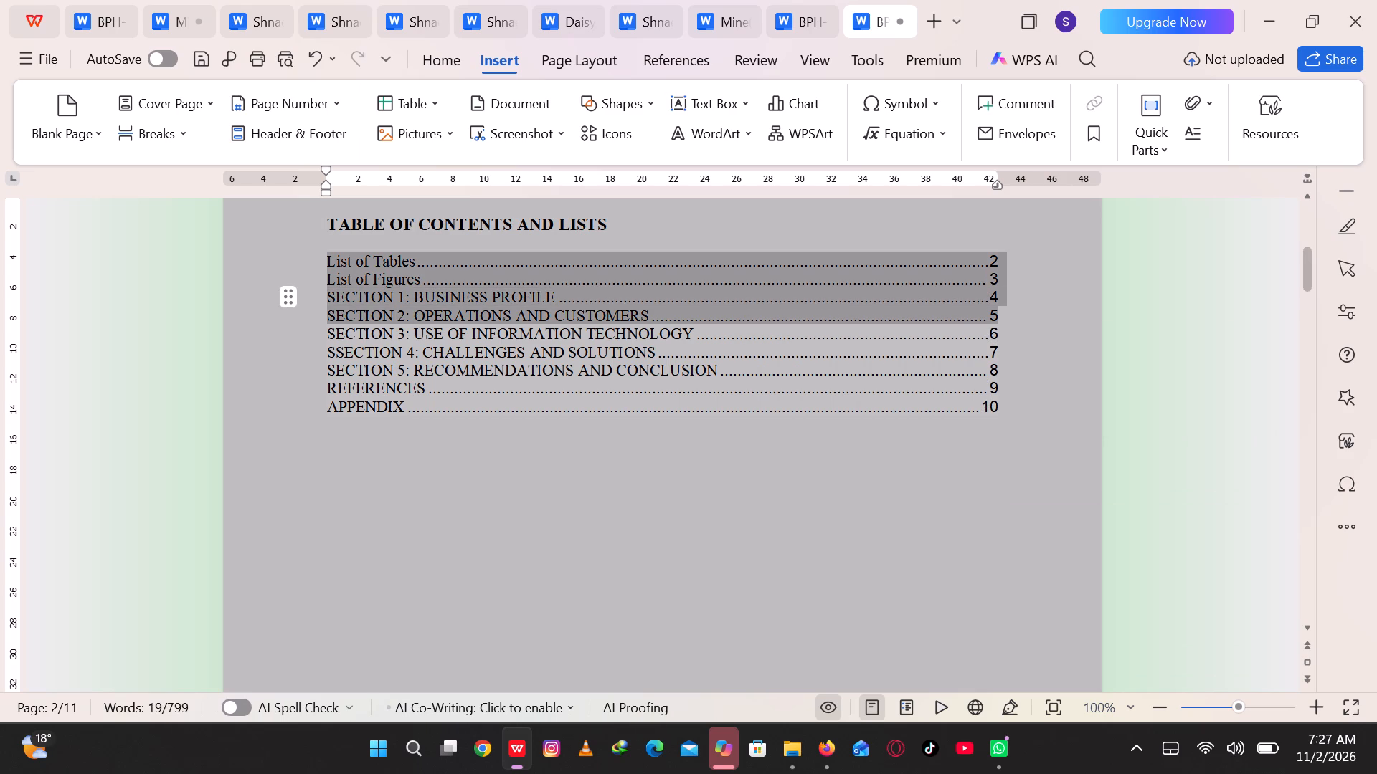
pyautogui.moveTo(519, 312); pyautogui.dragTo(606, 414)
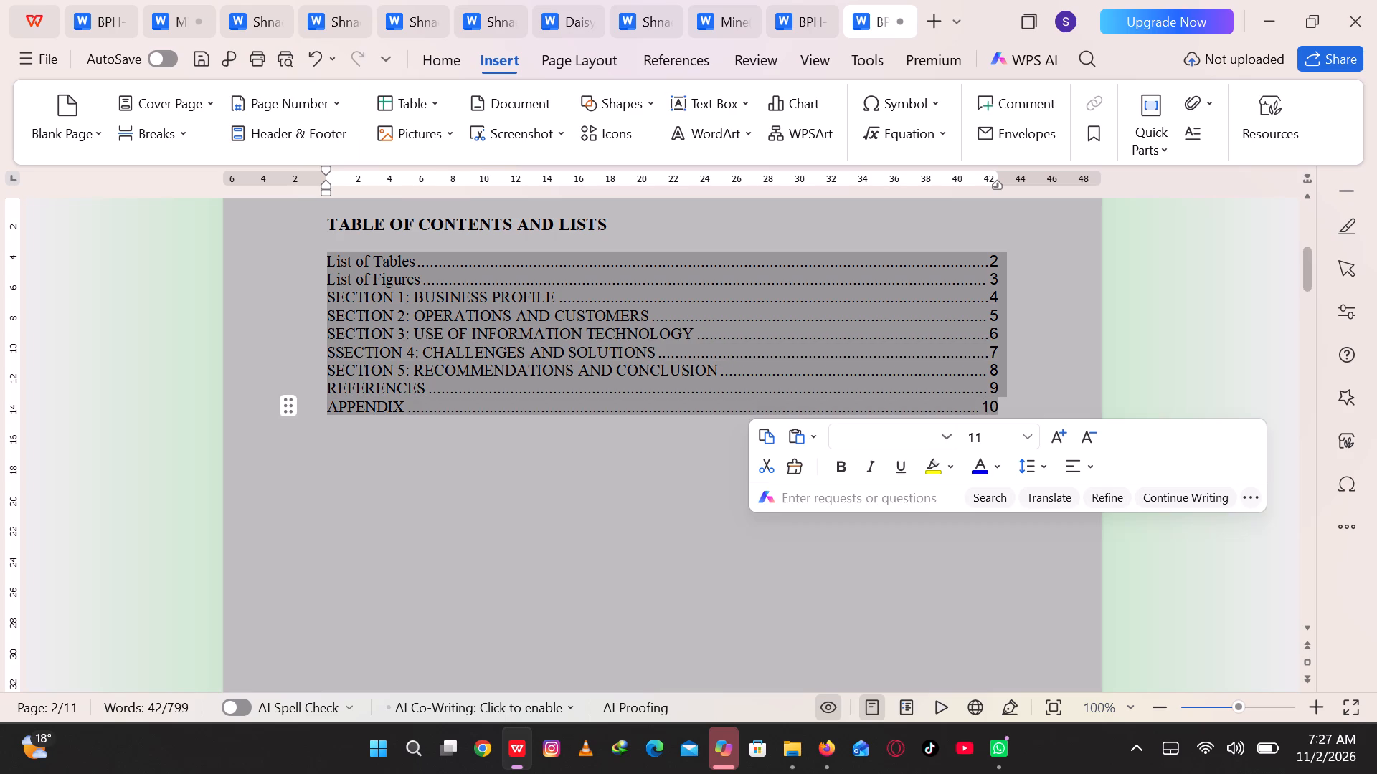
pyautogui.click(944, 442)
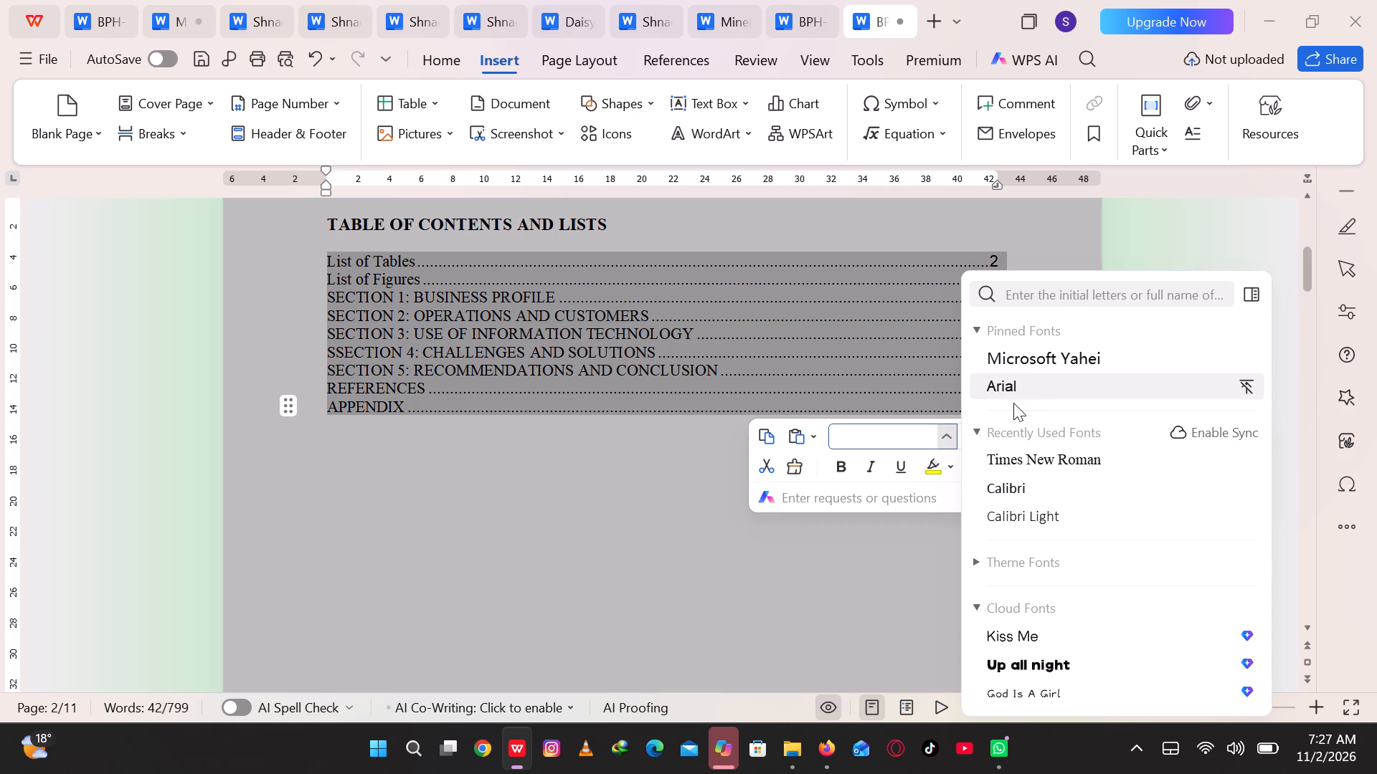
pyautogui.click(1018, 450)
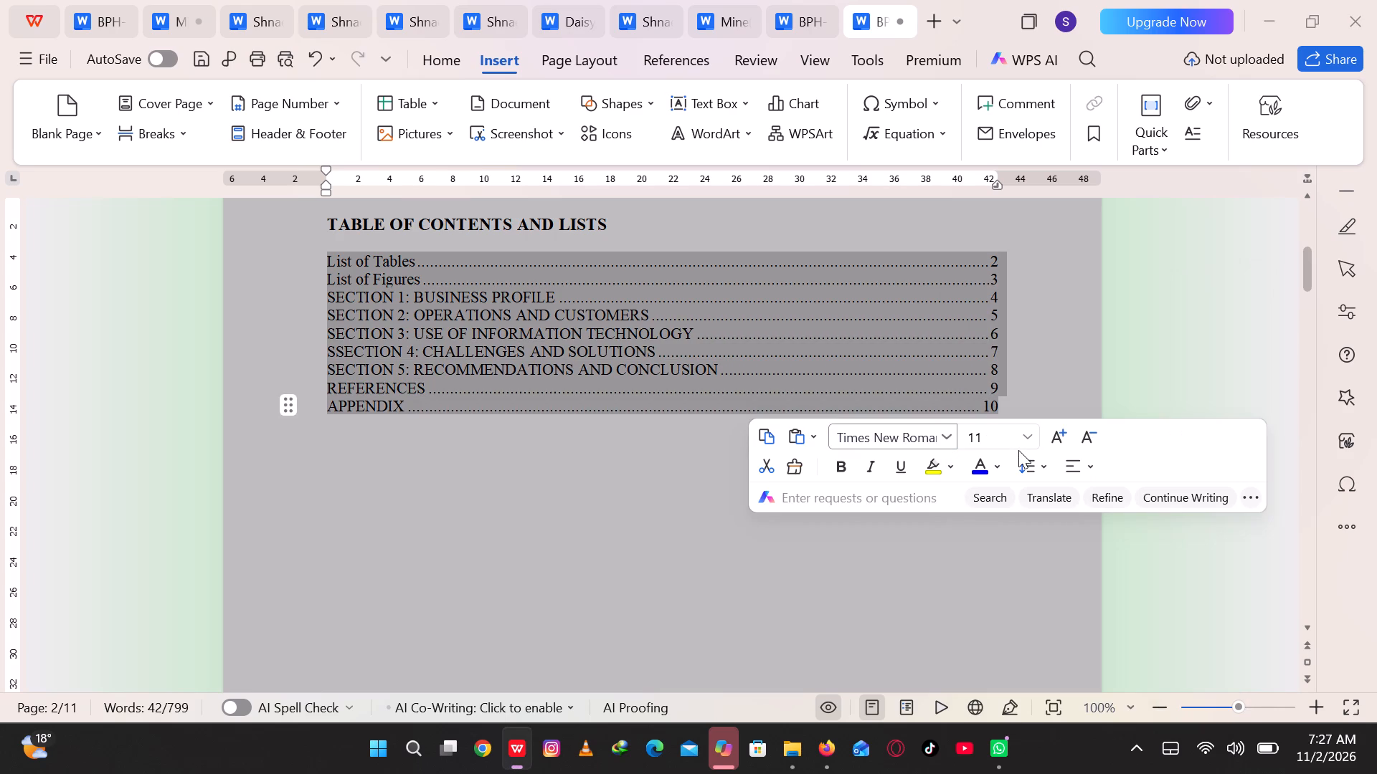
pyautogui.click(692, 353)
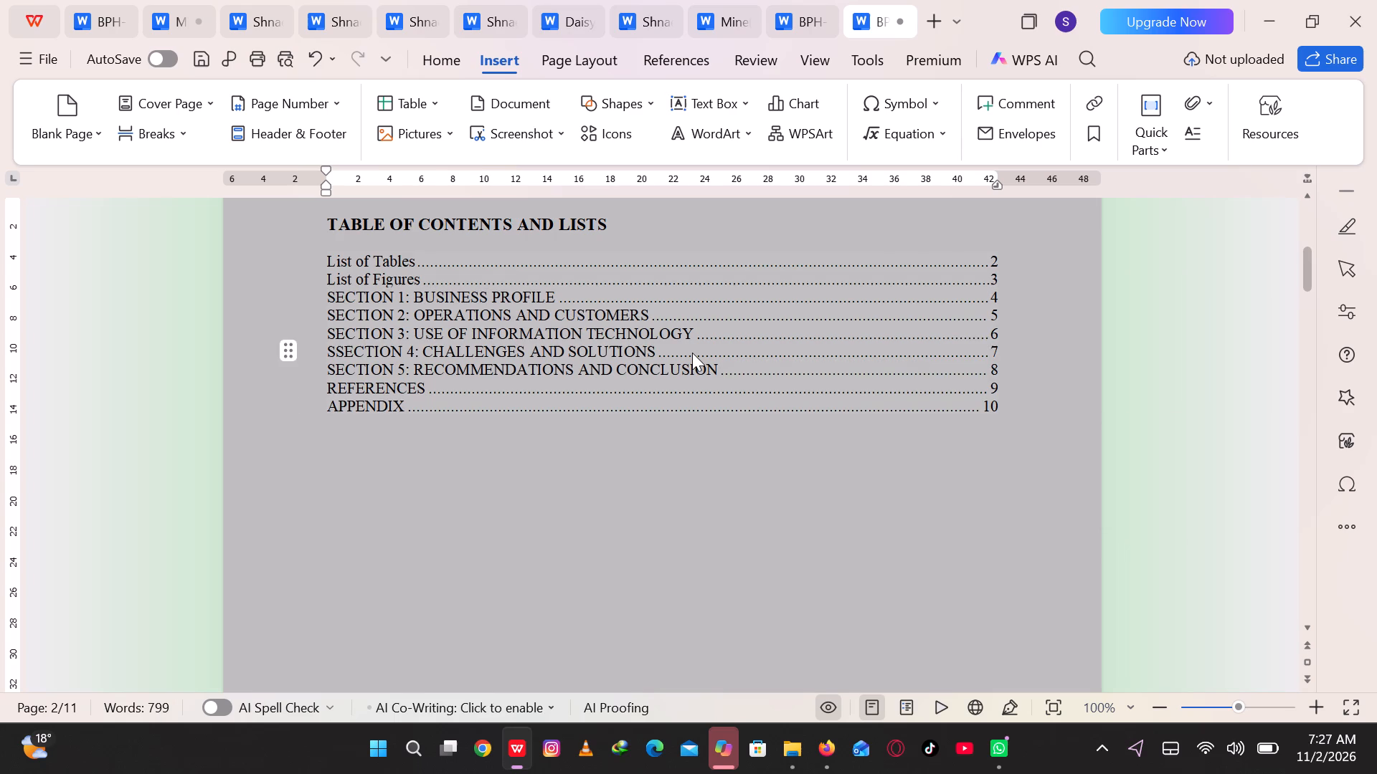
# Examine the List of Tables page and the start of the List of Figures page.
pyautogui.press('Down')
pyautogui.press('Down')
pyautogui.press('Down')
pyautogui.press('Down')
pyautogui.press('Down')
pyautogui.press('Down')
pyautogui.press('Down')
pyautogui.press('Down')
pyautogui.press('Down')
pyautogui.press('Down')
pyautogui.press('Down')
pyautogui.press('Down')
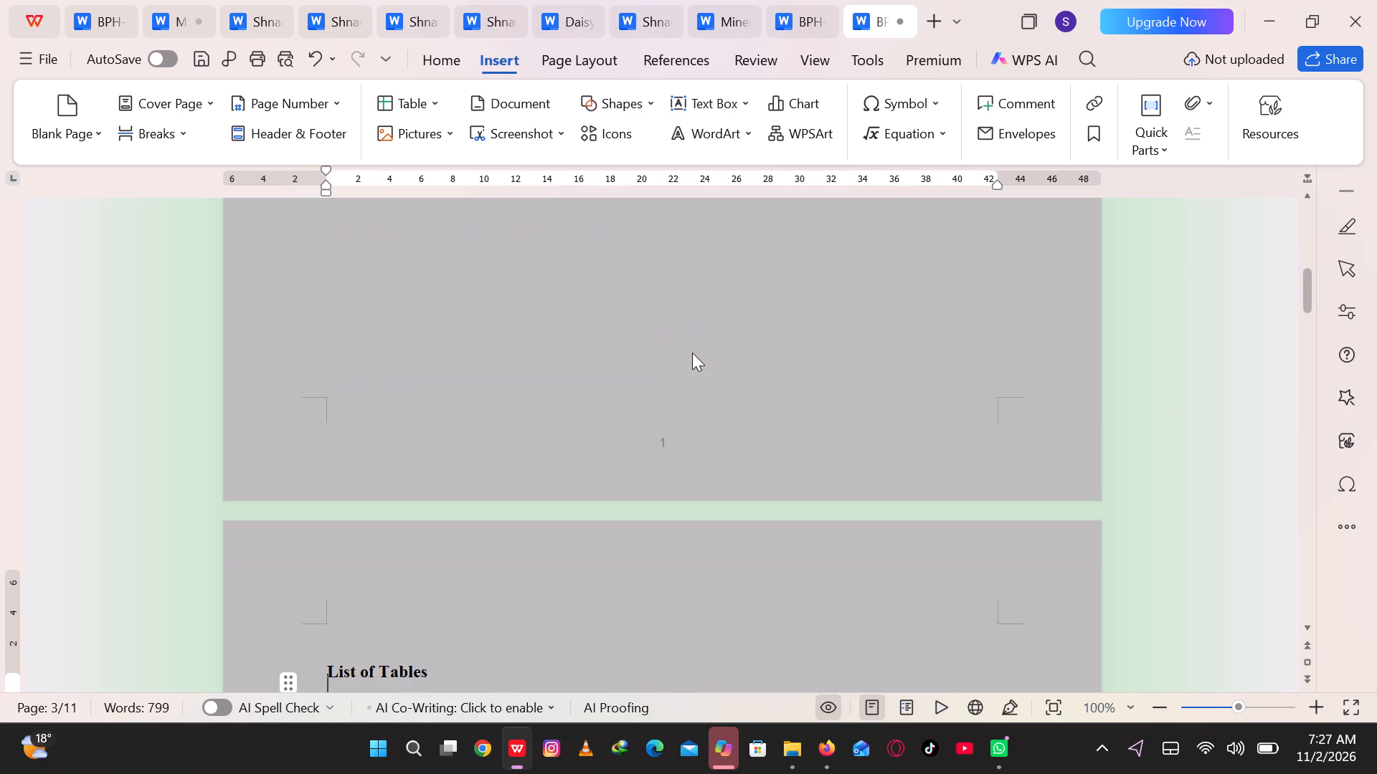
pyautogui.press('Up')
pyautogui.press('Up')
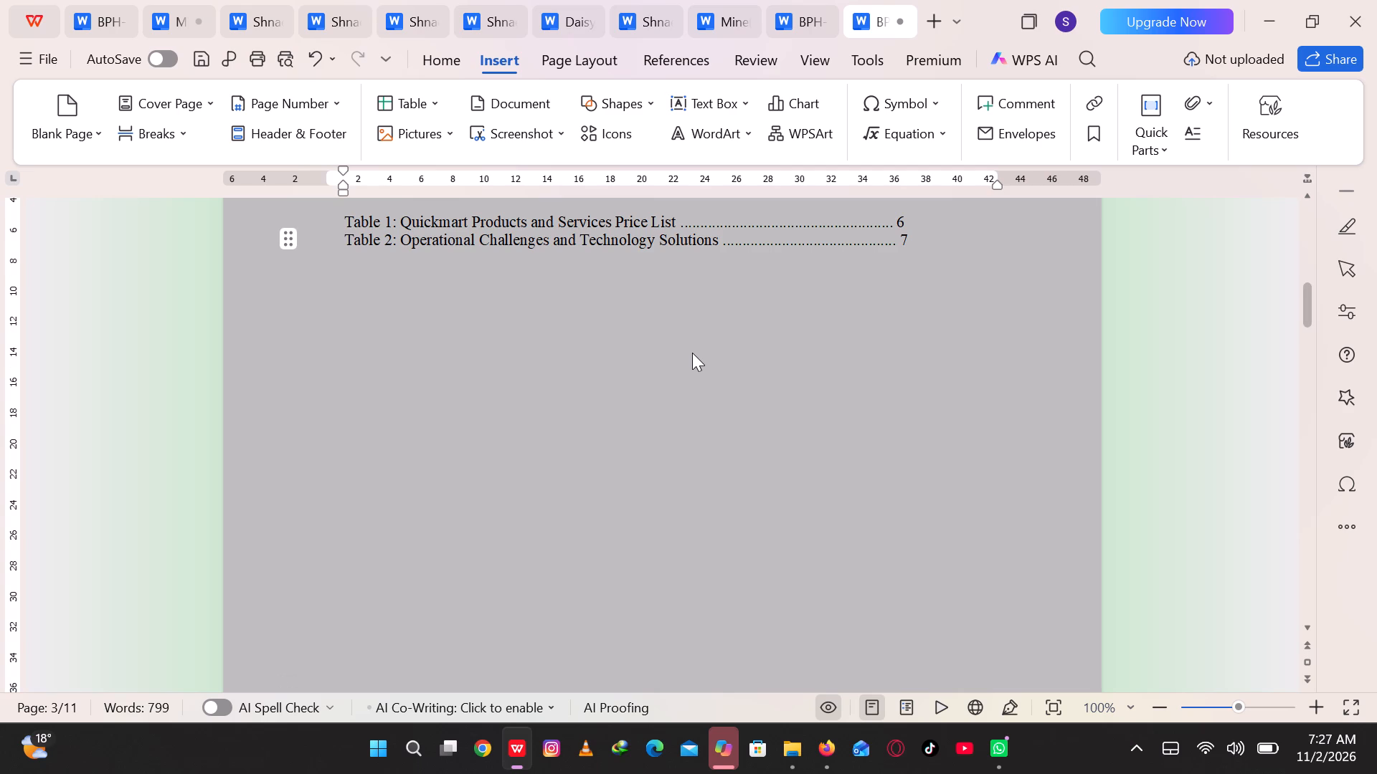
pyautogui.press('Up')
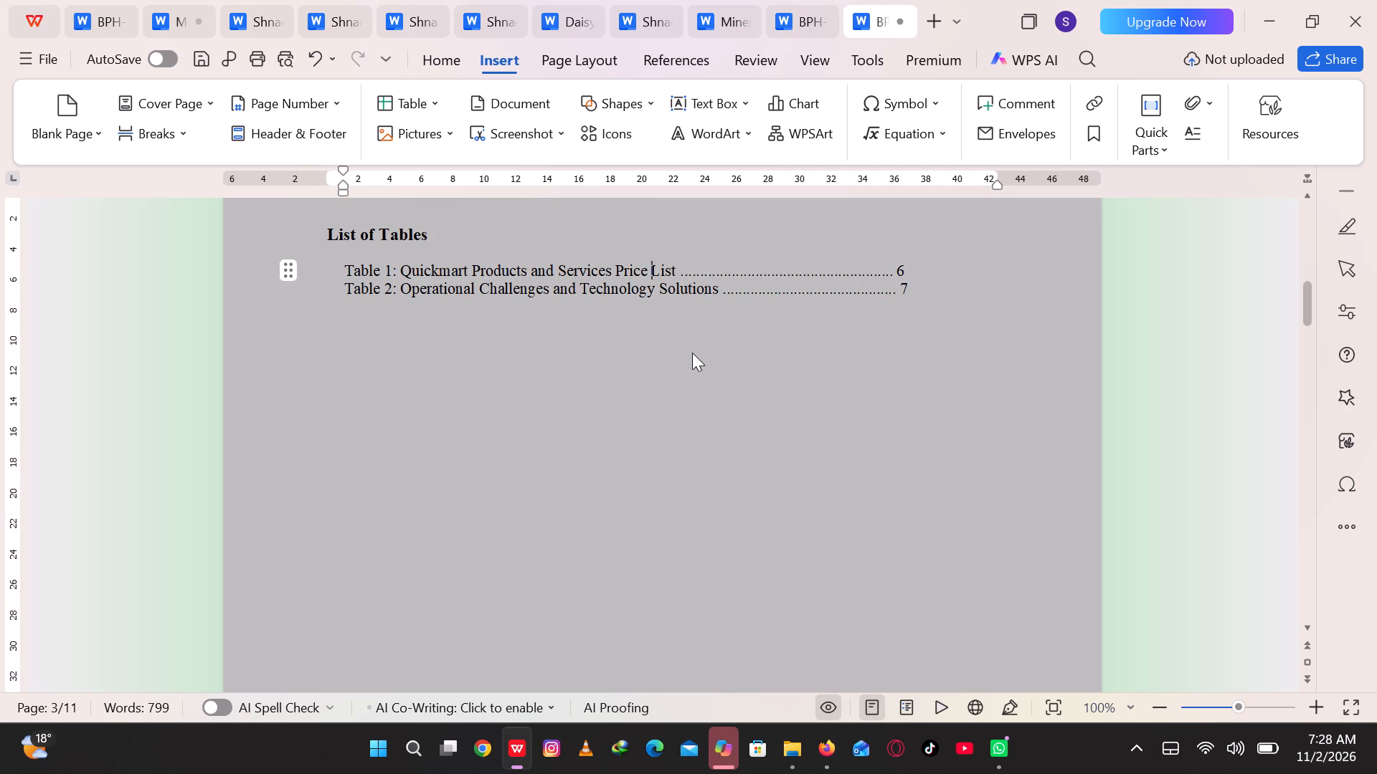
pyautogui.press('Down')
pyautogui.press('Down')
pyautogui.press('Down')
pyautogui.press('Down')
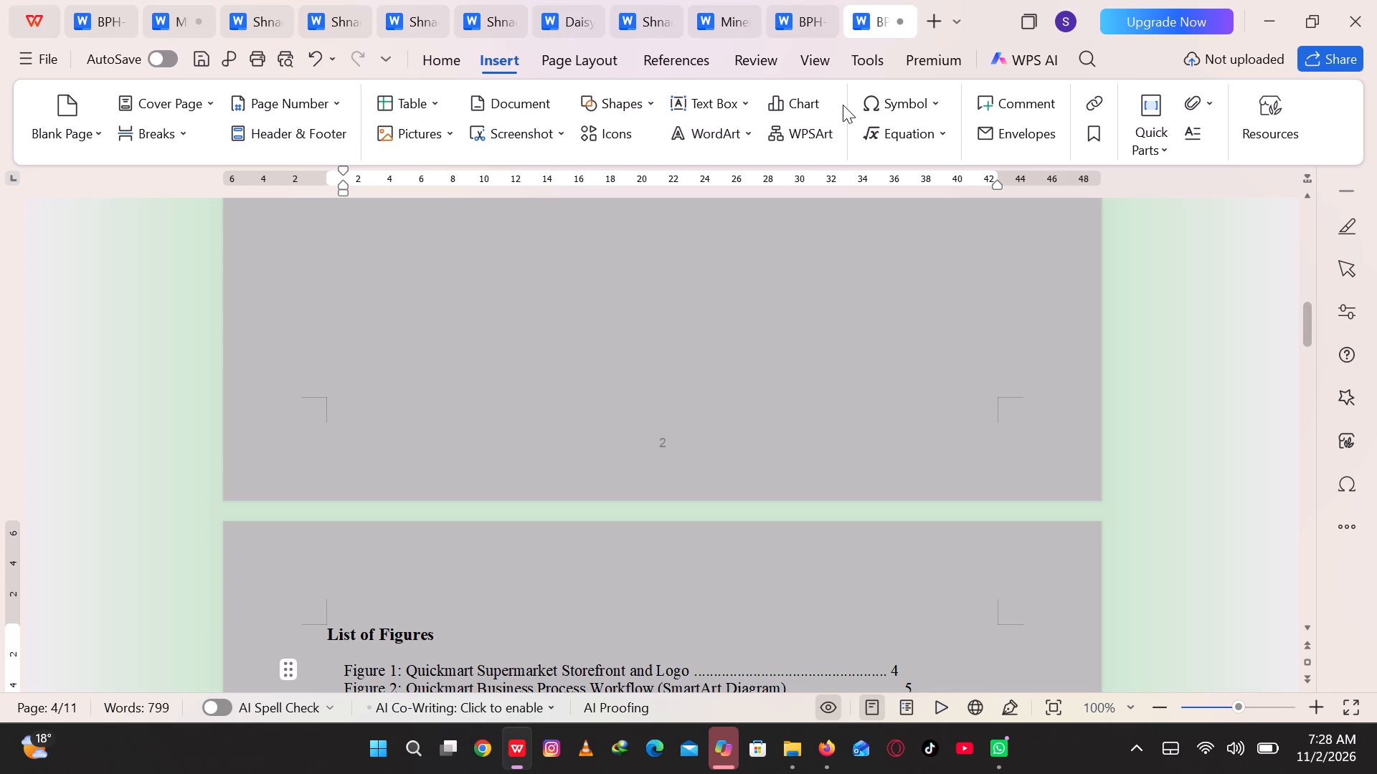
pyautogui.click(410, 368)
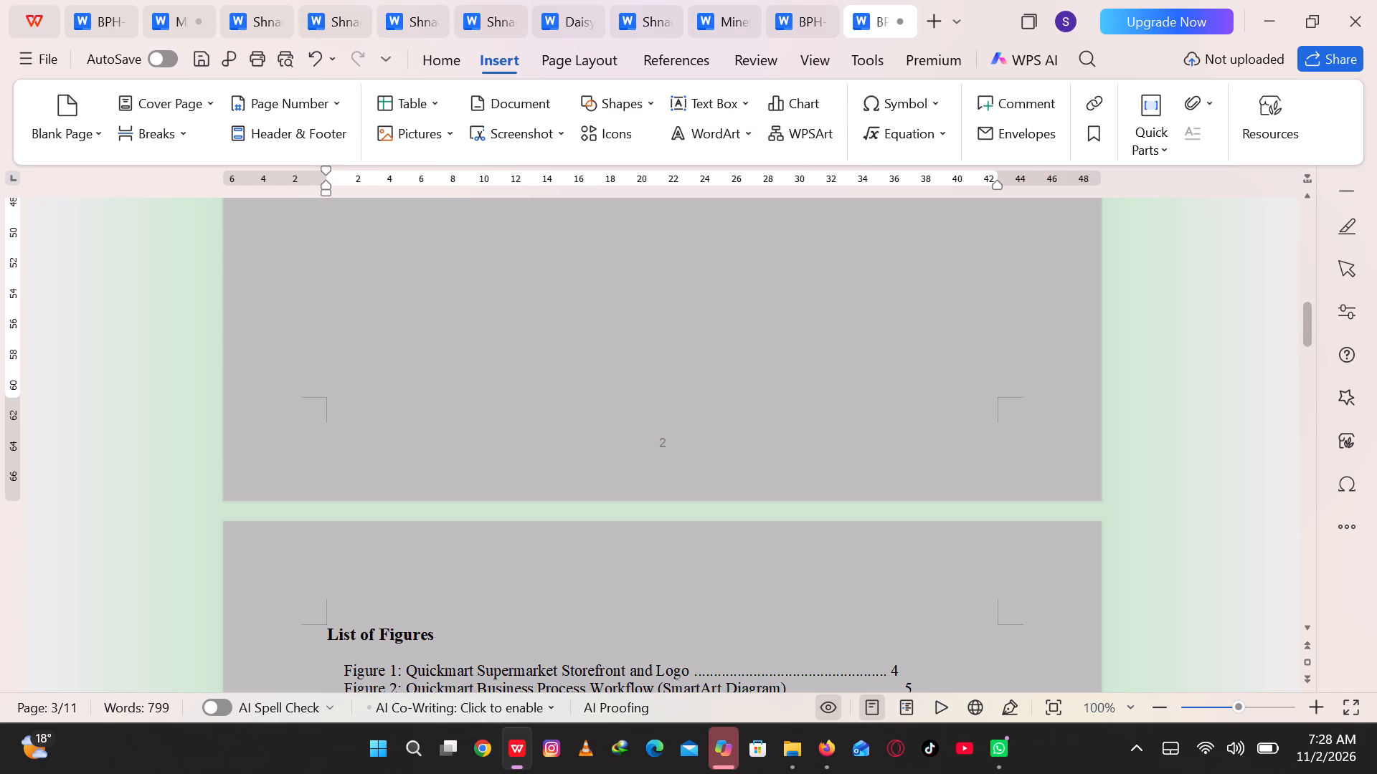
# Go back through the table of contents entries to the cover page and check its title and assignment details.
pyautogui.press('Up')
pyautogui.press('Up')
pyautogui.press('Up')
pyautogui.press('Up')
pyautogui.press('Up')
pyautogui.press('Up')
pyautogui.press('Up')
pyautogui.press('Up')
pyautogui.press('Up')
pyautogui.press('Up')
pyautogui.press('Up')
pyautogui.press('Up')
pyautogui.press('Up')
pyautogui.press('Up')
pyautogui.press('Up')
pyautogui.press('Up')
pyautogui.press('Up')
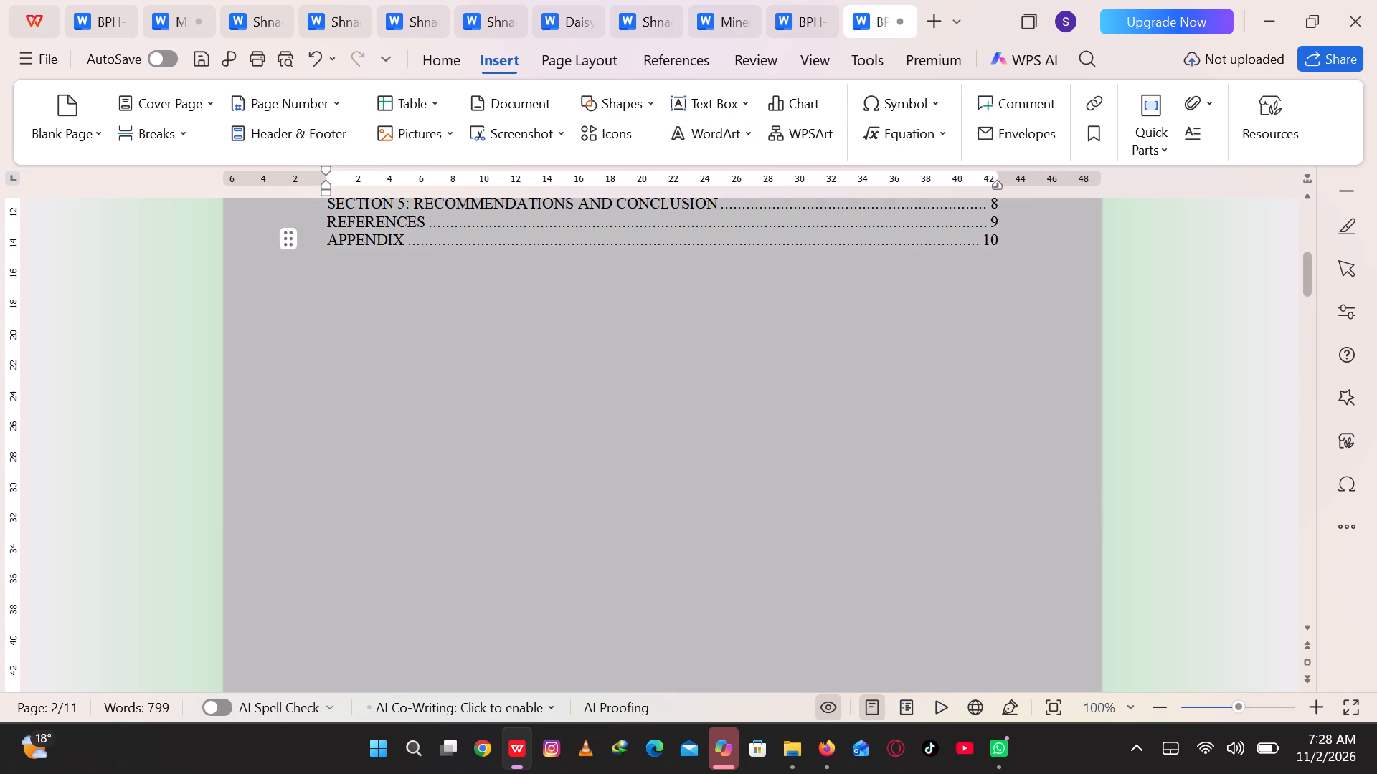
pyautogui.press('Up')
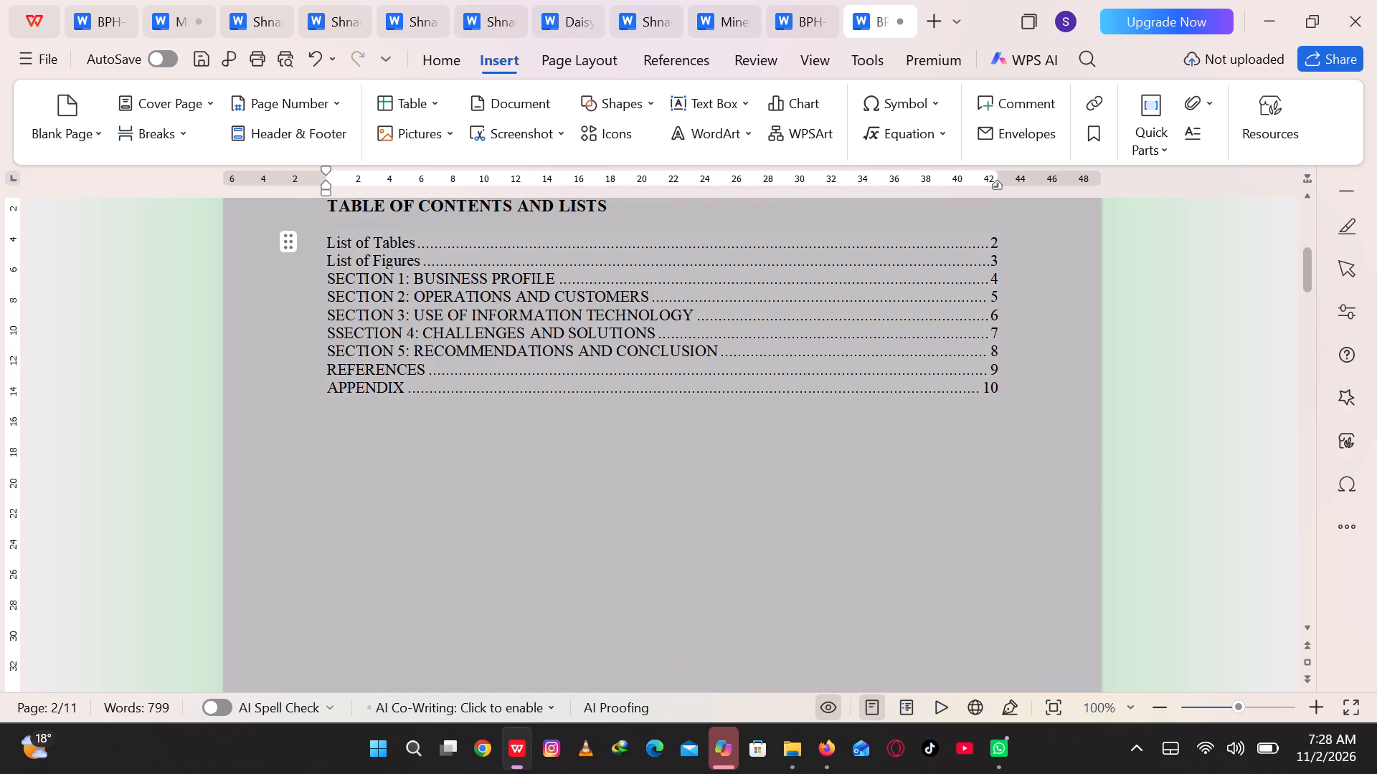
pyautogui.press('Up')
pyautogui.press('Up')
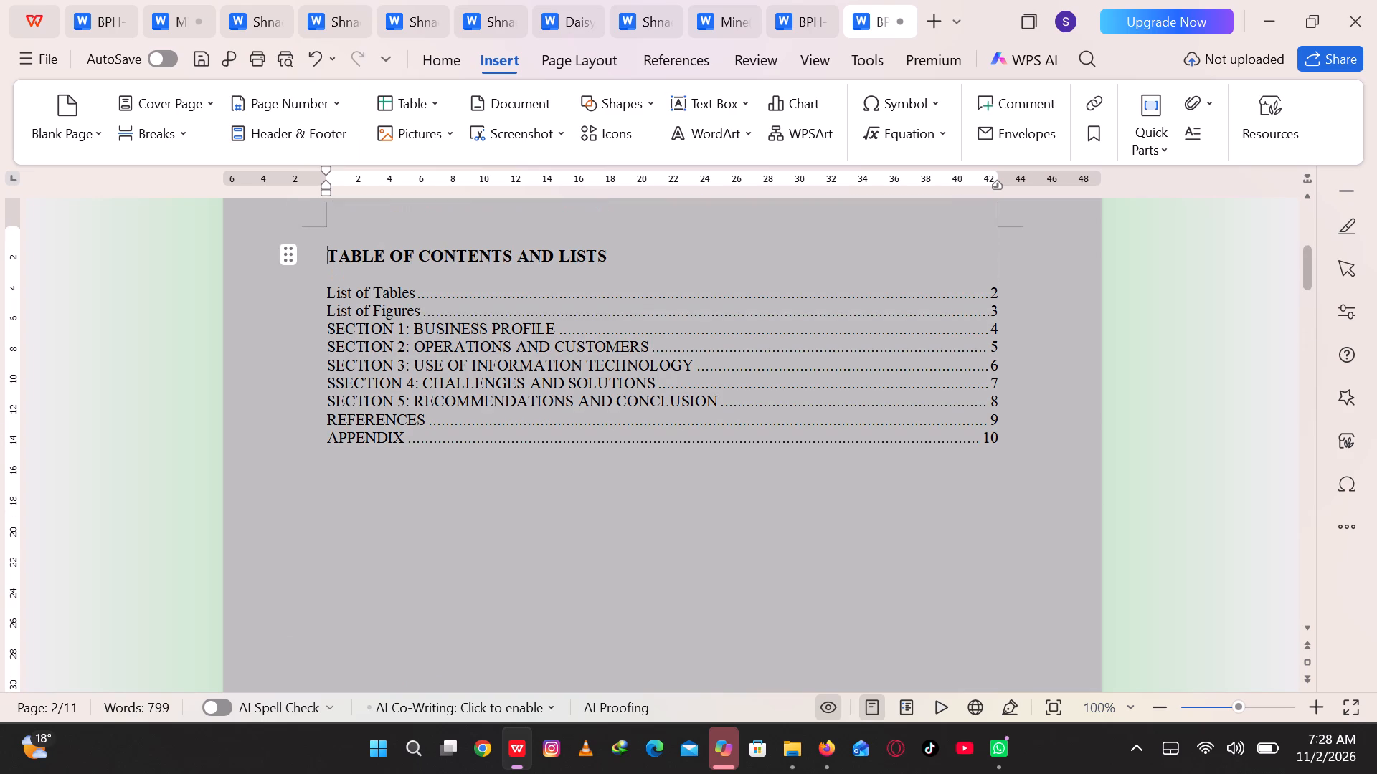
pyautogui.press('Up')
pyautogui.press('Up')
pyautogui.press('Up')
pyautogui.press('Up')
pyautogui.press('Up')
pyautogui.press('Up')
pyautogui.press('Up')
pyautogui.press('Up')
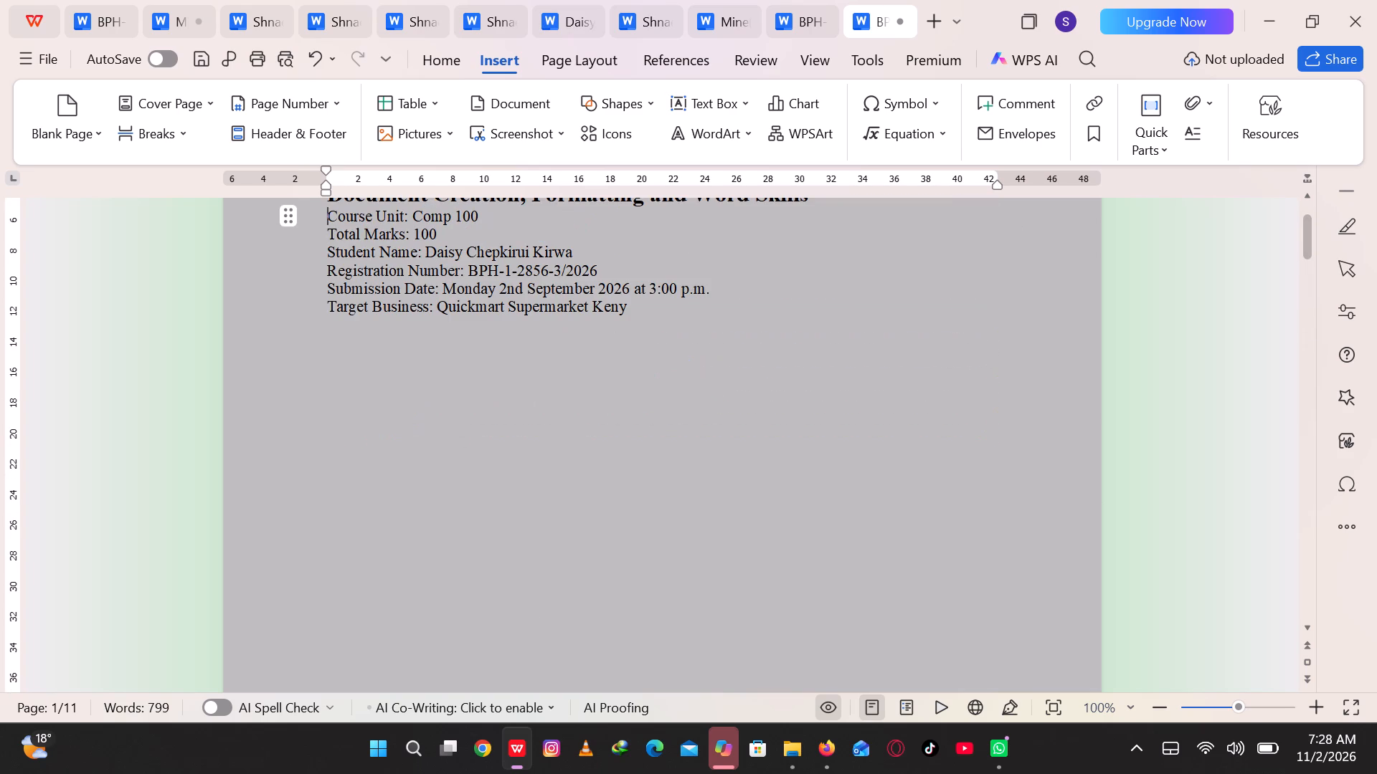
pyautogui.press('Up')
pyautogui.press('Up')
pyautogui.press('Up')
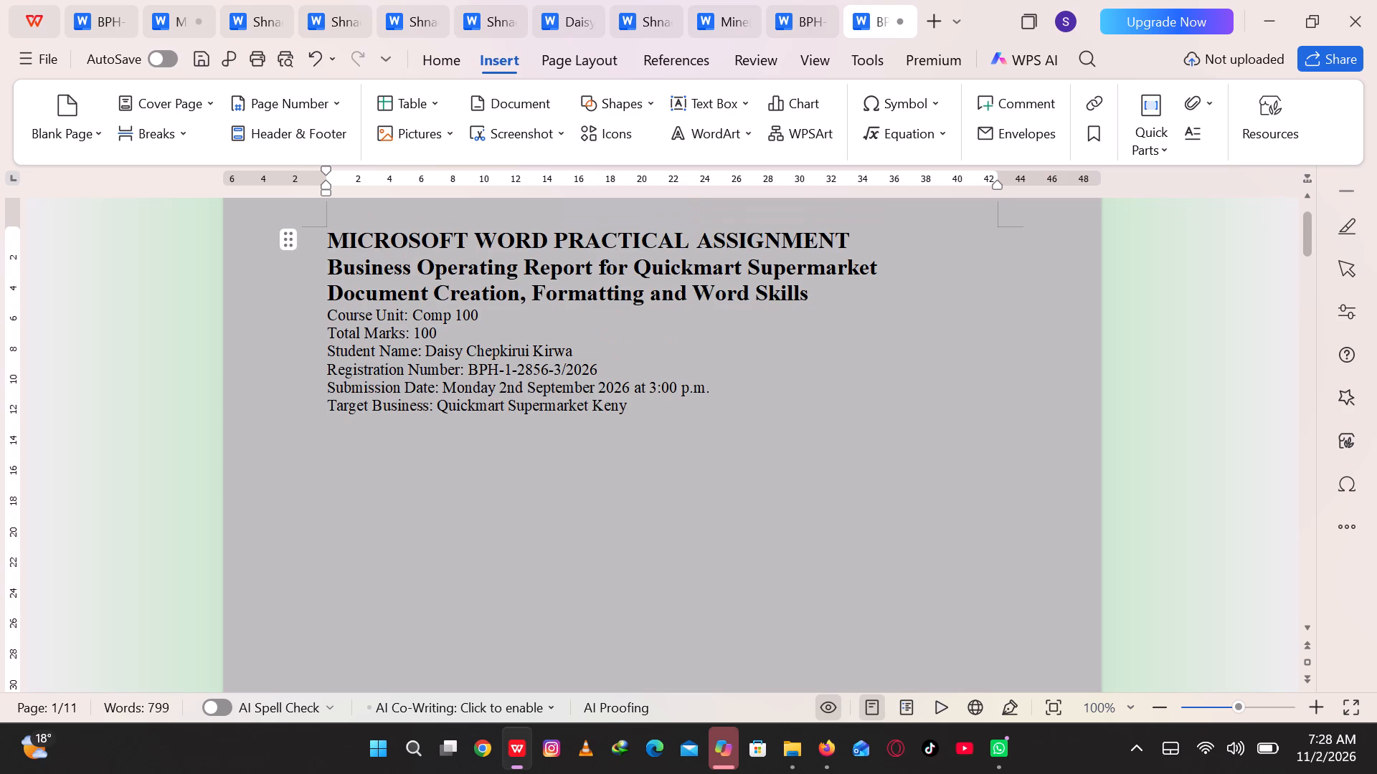
# Check the transition from the cover page to the table of contents, then recheck the cover page details.
pyautogui.press('Down')
pyautogui.press('Down')
pyautogui.press('Down')
pyautogui.press('Down')
pyautogui.press('Down')
pyautogui.press('Down')
pyautogui.press('Down')
pyautogui.press('Down')
pyautogui.press('Down')
pyautogui.press('Down')
pyautogui.press('Down')
pyautogui.press('Down')
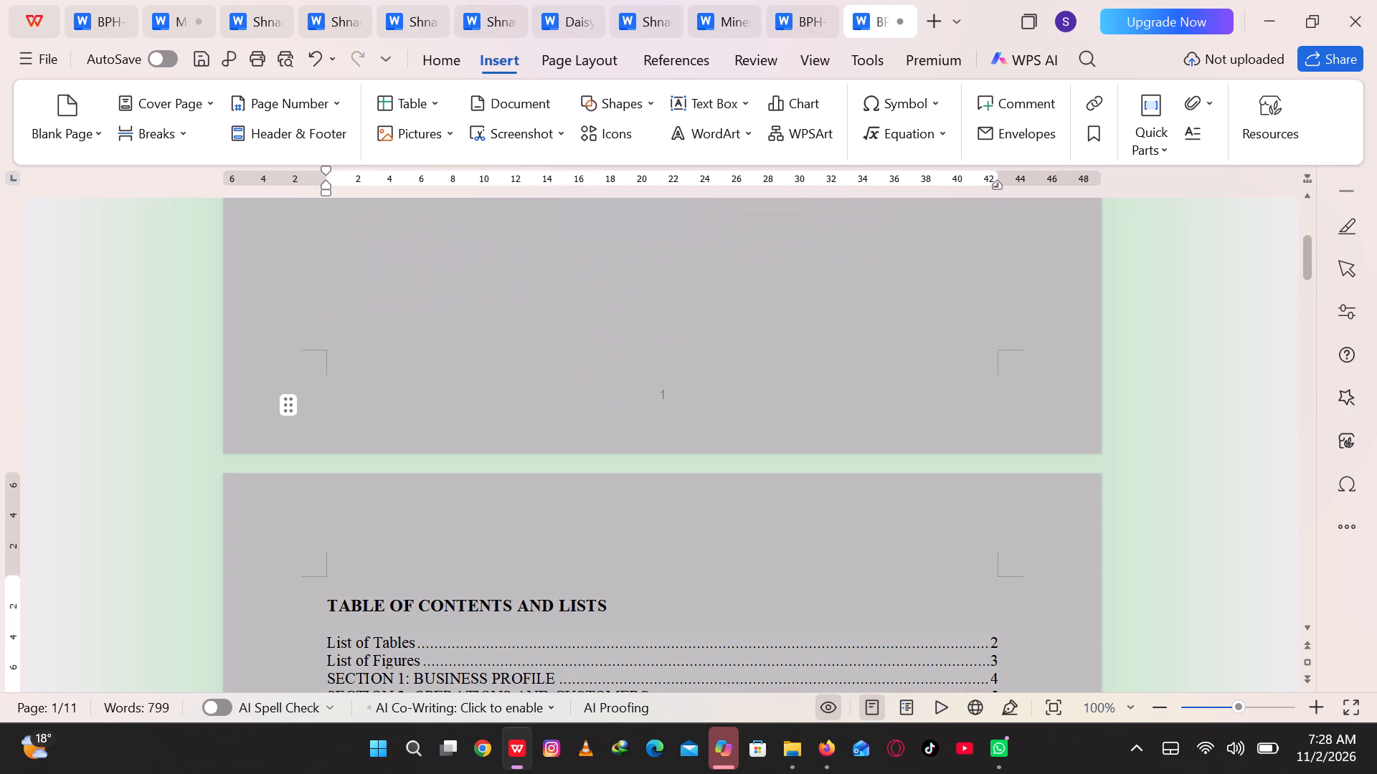
pyautogui.press('Up')
pyautogui.press('Up')
pyautogui.press('Up')
pyautogui.press('Up')
pyautogui.press('Up')
pyautogui.press('Up')
pyautogui.press('Up')
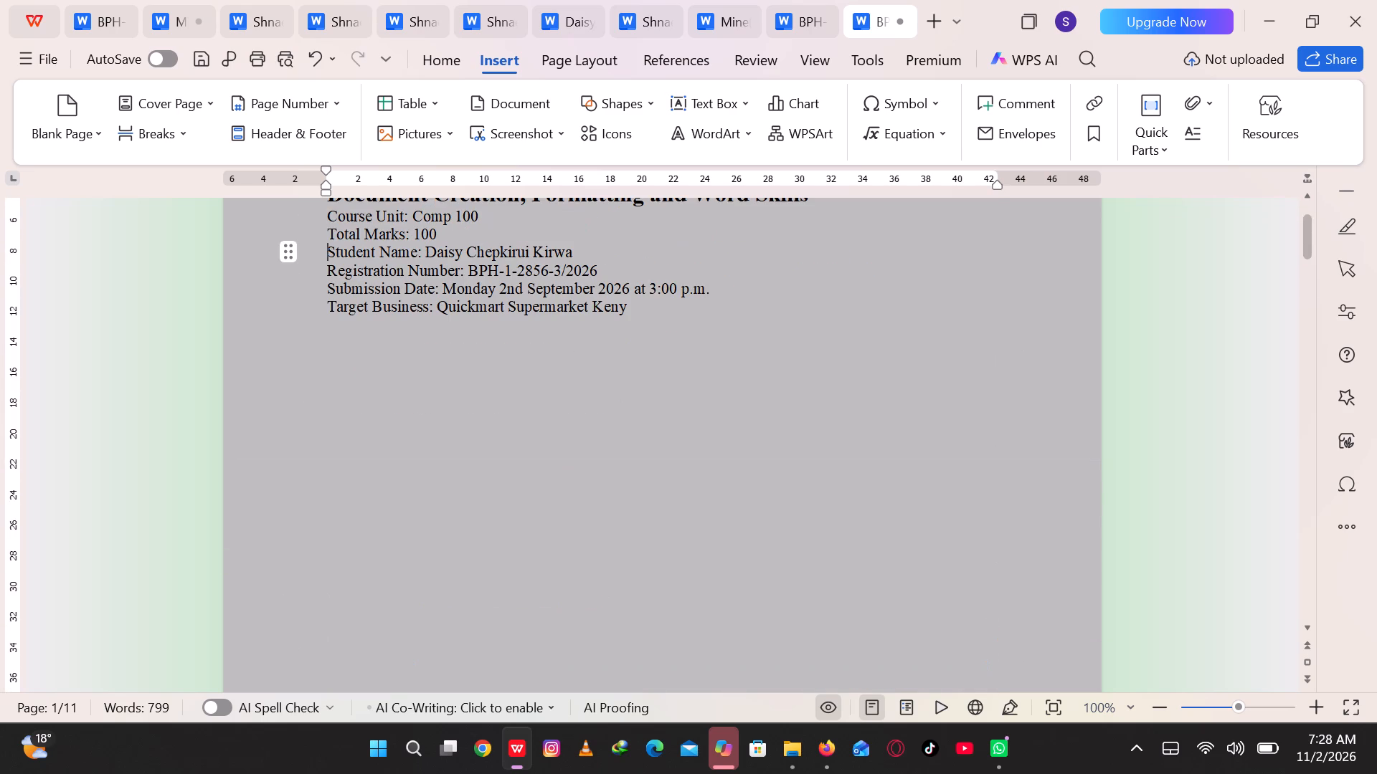
# Review the report from the cover page through the contents and lists pages to the start of Section 1: Business Profile.
pyautogui.press('Down')
pyautogui.press('Down')
pyautogui.press('Down')
pyautogui.press('Down')
pyautogui.press('Down')
pyautogui.press('Down')
pyautogui.press('Down')
pyautogui.press('Down')
pyautogui.press('Down')
pyautogui.press('Down')
pyautogui.press('Down')
pyautogui.press('Down')
pyautogui.press('Down')
pyautogui.press('Down')
pyautogui.press('Down')
pyautogui.press('Down')
pyautogui.press('Down')
pyautogui.press('Down')
pyautogui.press('Down')
pyautogui.press('Down')
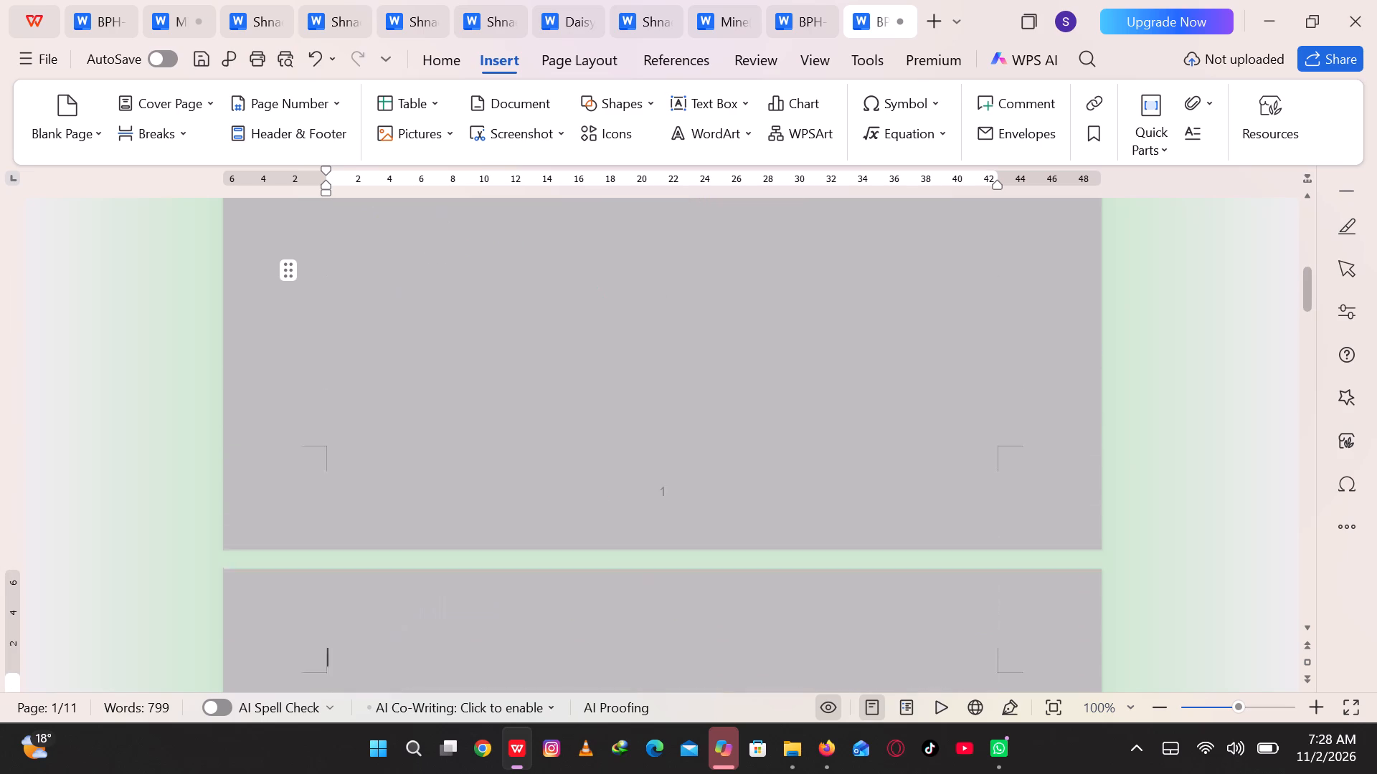
pyautogui.press('Down')
pyautogui.press('Down')
pyautogui.press('Down')
pyautogui.press('Down')
pyautogui.press('Down')
pyautogui.press('Down')
pyautogui.press('Down')
pyautogui.press('Down')
pyautogui.press('Down')
pyautogui.press('Down')
pyautogui.press('Down')
pyautogui.press('Down')
pyautogui.press('Down')
pyautogui.press('Down')
pyautogui.press('Down')
pyautogui.press('Down')
pyautogui.press('Down')
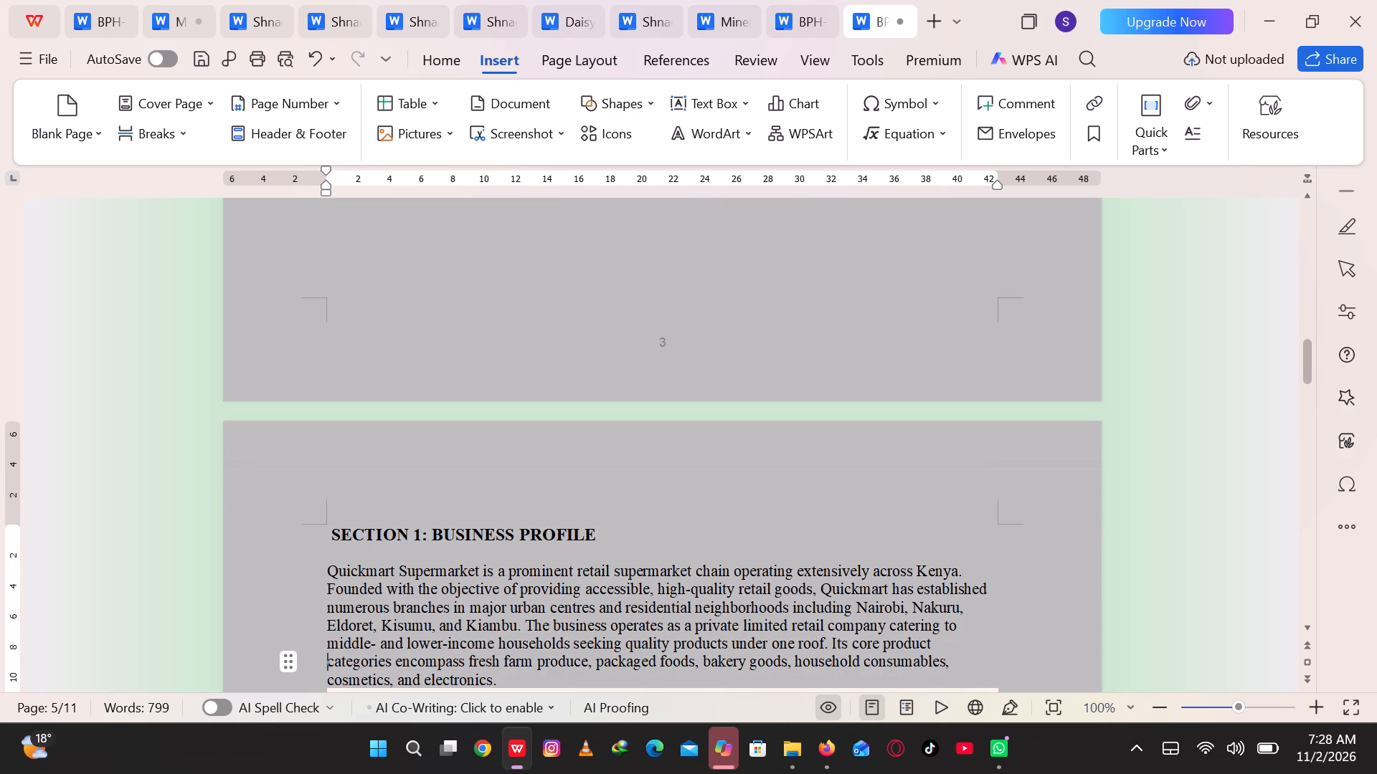
# Review Section 1 and Section 2: Operations and Customers, including the business process workflow figure and the customer engagement note.
pyautogui.press('Down')
pyautogui.press('Down')
pyautogui.press('Down')
pyautogui.press('Down')
pyautogui.press('Down')
pyautogui.press('Down')
pyautogui.press('Down')
pyautogui.press('Down')
pyautogui.press('Down')
pyautogui.press('Down')
pyautogui.press('Down')
pyautogui.press('Down')
pyautogui.press('Down')
pyautogui.press('Down')
pyautogui.press('Down')
pyautogui.press('Down')
pyautogui.press('Down')
pyautogui.press('Down')
pyautogui.press('Down')
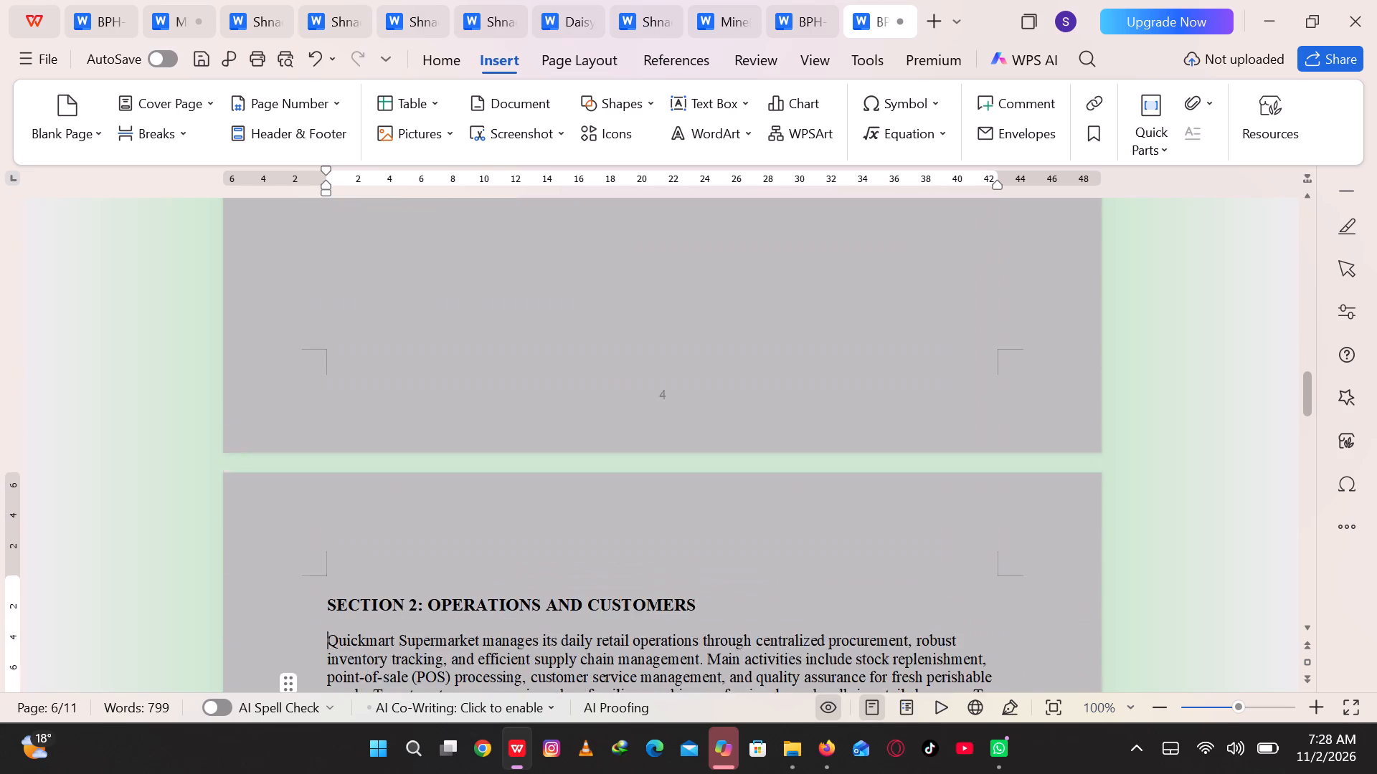
pyautogui.press('Down')
pyautogui.press('Down')
pyautogui.press('Down')
pyautogui.press('Down')
pyautogui.press('Down')
pyautogui.press('Down')
pyautogui.press('Down')
pyautogui.press('Down')
pyautogui.press('Down')
pyautogui.press('Down')
pyautogui.press('Down')
pyautogui.press('Down')
pyautogui.press('Down')
pyautogui.press('Down')
pyautogui.press('Down')
pyautogui.press('Down')
pyautogui.press('Down')
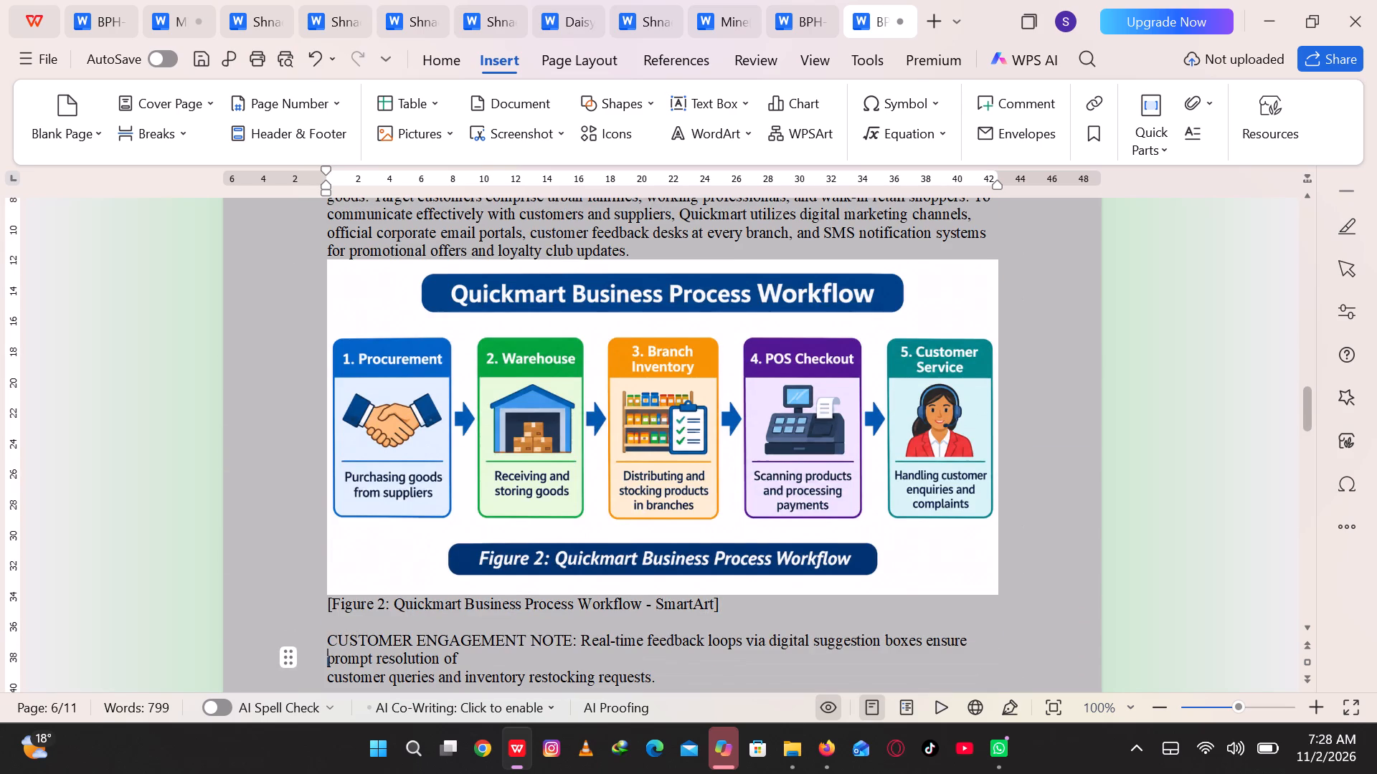
# Go back through the Section 1 text and storefront picture to the cover page and recheck its title lines.
pyautogui.press('Up')
pyautogui.press('Up')
pyautogui.press('Up')
pyautogui.press('Up')
pyautogui.press('Up')
pyautogui.press('Up')
pyautogui.press('Up')
pyautogui.press('Up')
pyautogui.press('Up')
pyautogui.press('Up')
pyautogui.press('Up')
pyautogui.press('Up')
pyautogui.press('Up')
pyautogui.press('Up')
pyautogui.press('Up')
pyautogui.press('Up')
pyautogui.press('Up')
pyautogui.press('Up')
pyautogui.press('Up')
pyautogui.press('Up')
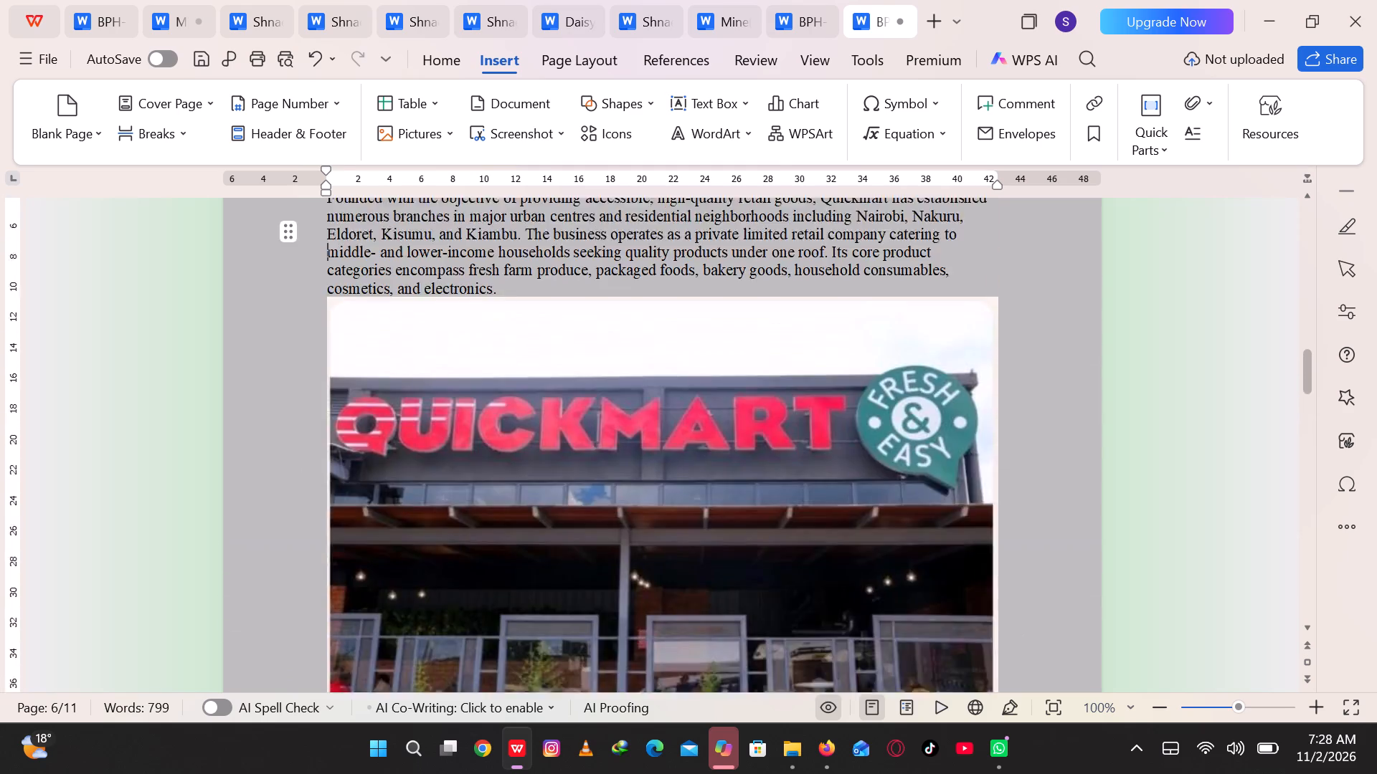
pyautogui.press('Down')
pyautogui.press('Down')
pyautogui.press('Down')
pyautogui.press('Down')
pyautogui.press('Down')
pyautogui.press('Down')
pyautogui.press('Down')
pyautogui.press('Down')
pyautogui.press('Down')
pyautogui.press('Down')
pyautogui.press('Down')
pyautogui.press('Down')
pyautogui.press('Down')
pyautogui.press('Down')
pyautogui.press('Down')
pyautogui.press('Down')
pyautogui.press('Down')
pyautogui.press('Down')
pyautogui.press('Down')
pyautogui.press('Down')
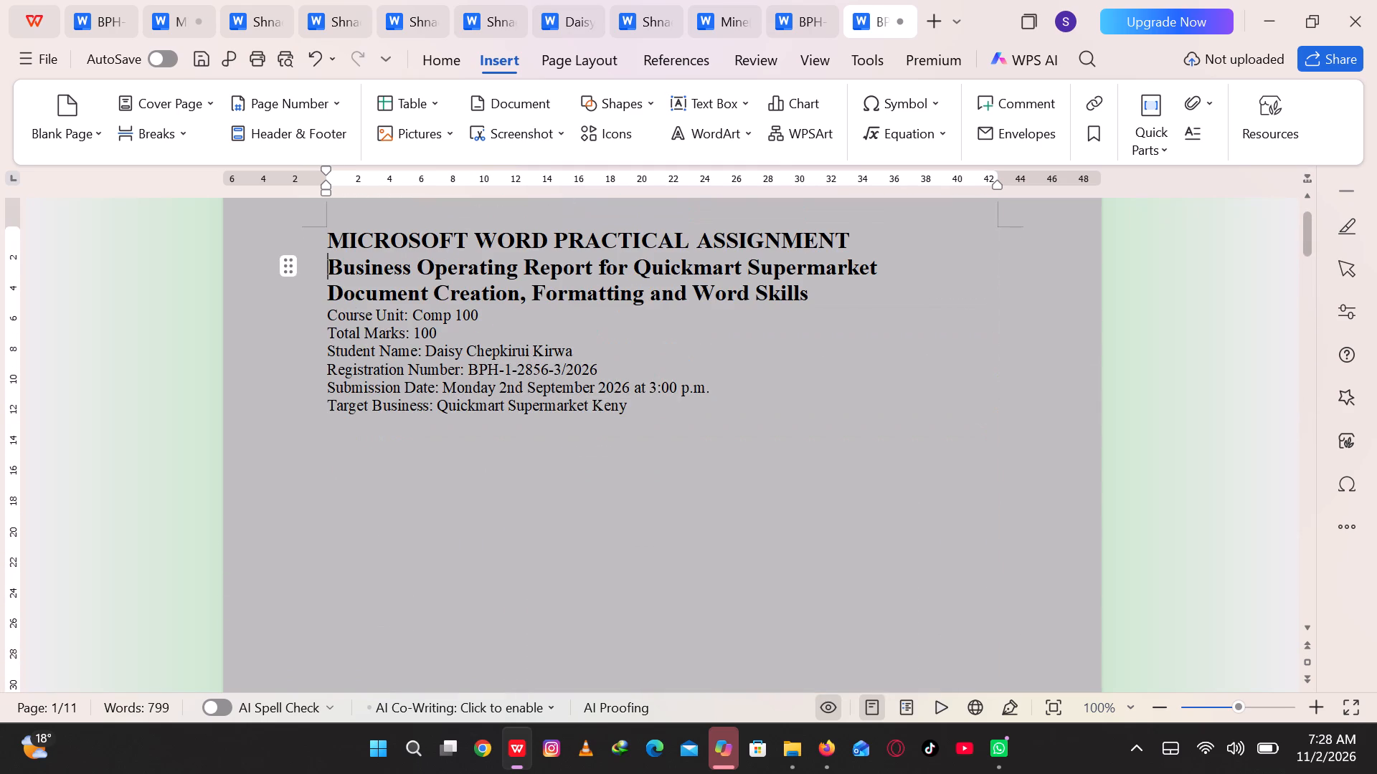
# Recheck the table of contents entries from List of Tables to APPENDIX, following on from the cover page.
pyautogui.press('Down')
pyautogui.press('Down')
pyautogui.press('Down')
pyautogui.press('Down')
pyautogui.press('Down')
pyautogui.press('Down')
pyautogui.press('Down')
pyautogui.press('Down')
pyautogui.press('Down')
pyautogui.press('Down')
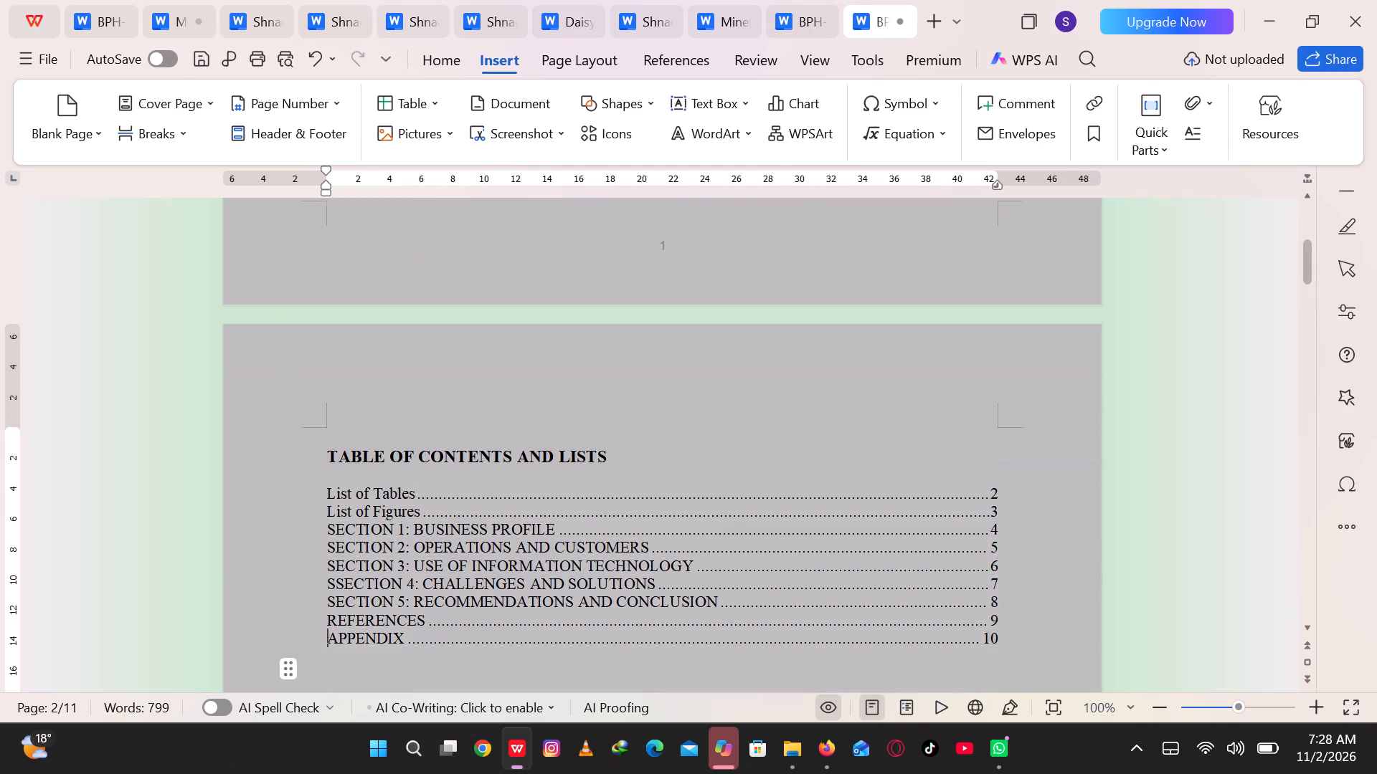
# Examine the List of Tables and List of Figures entries, going back and forth between the two pages.
pyautogui.press('Down')
pyautogui.press('Down')
pyautogui.press('Down')
pyautogui.press('Down')
pyautogui.press('Down')
pyautogui.press('Down')
pyautogui.press('Up')
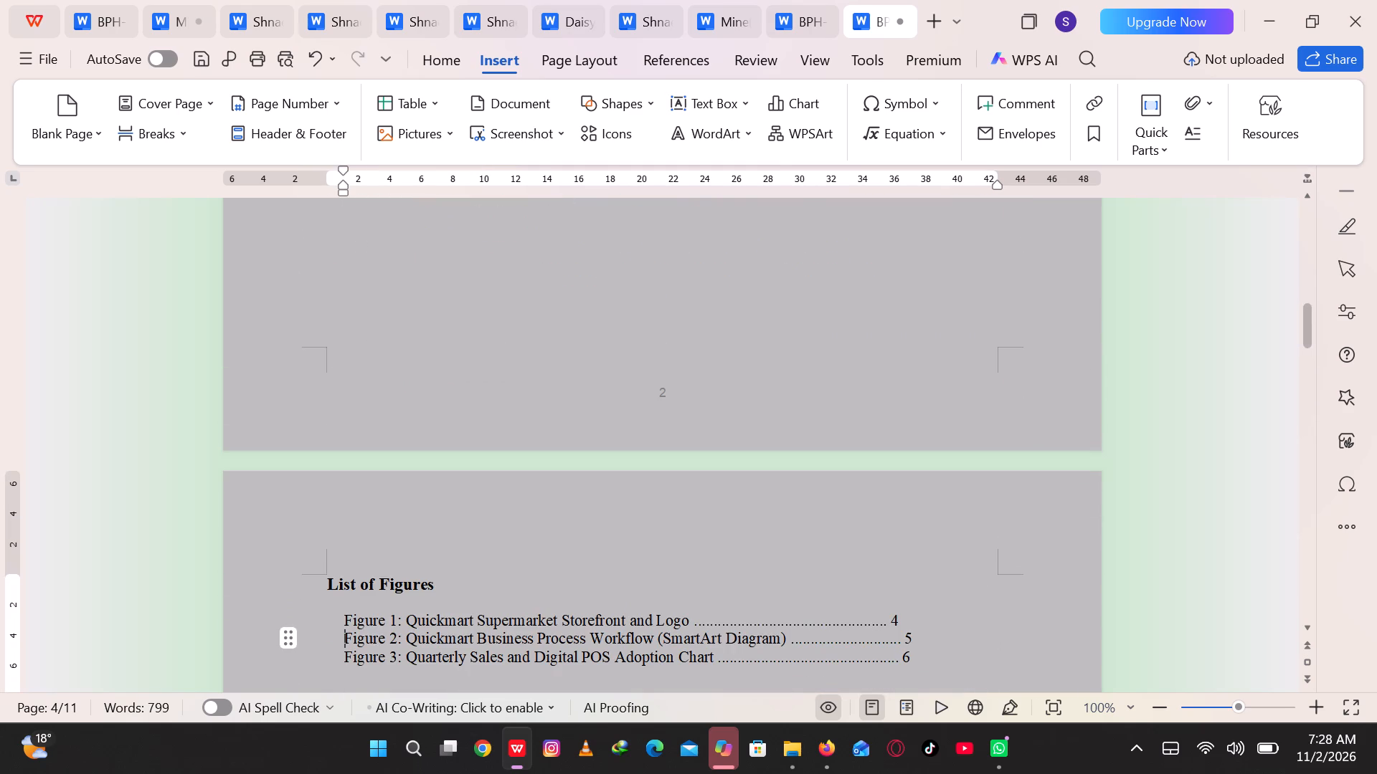
pyautogui.press('Up')
pyautogui.press('Up')
pyautogui.press('Up')
pyautogui.press('Up')
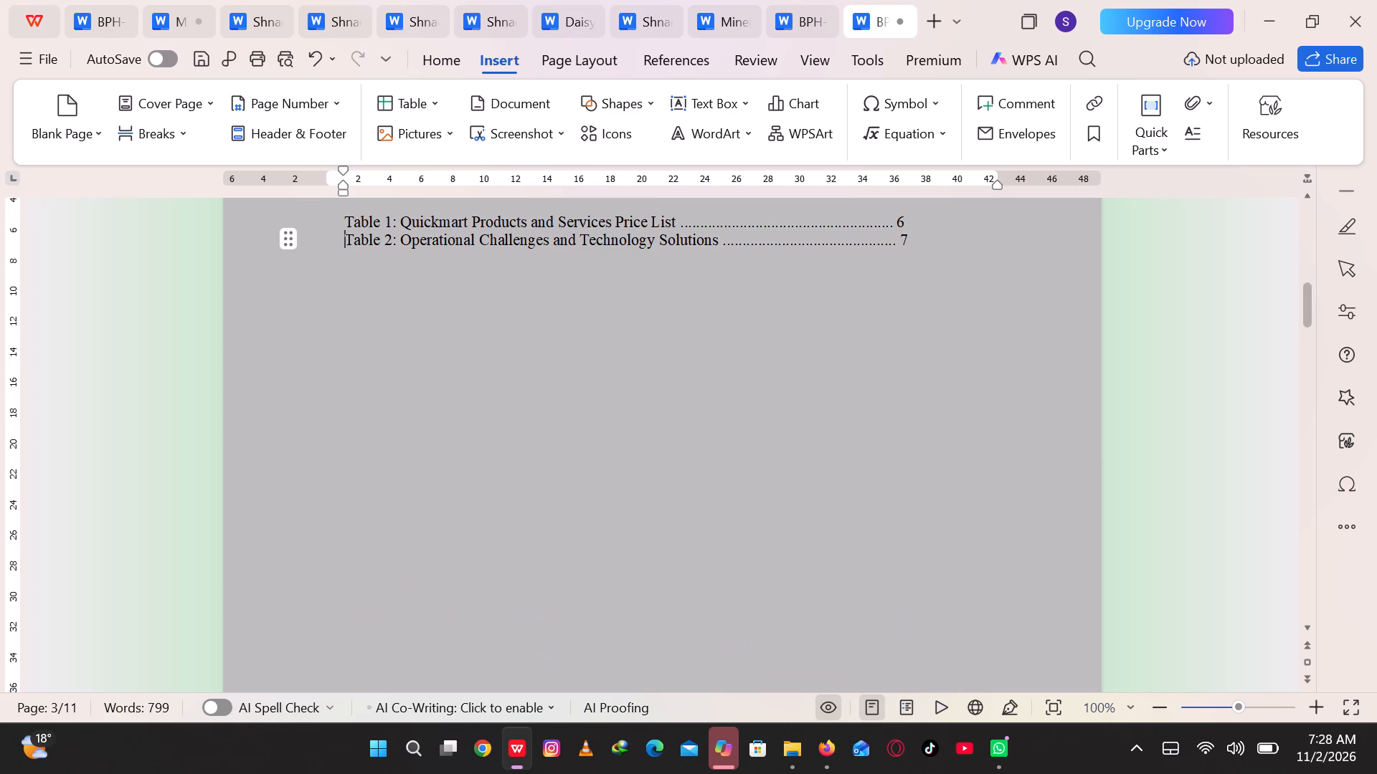
pyautogui.press('Down')
pyautogui.press('Down')
pyautogui.press('Down')
pyautogui.press('Down')
pyautogui.press('Down')
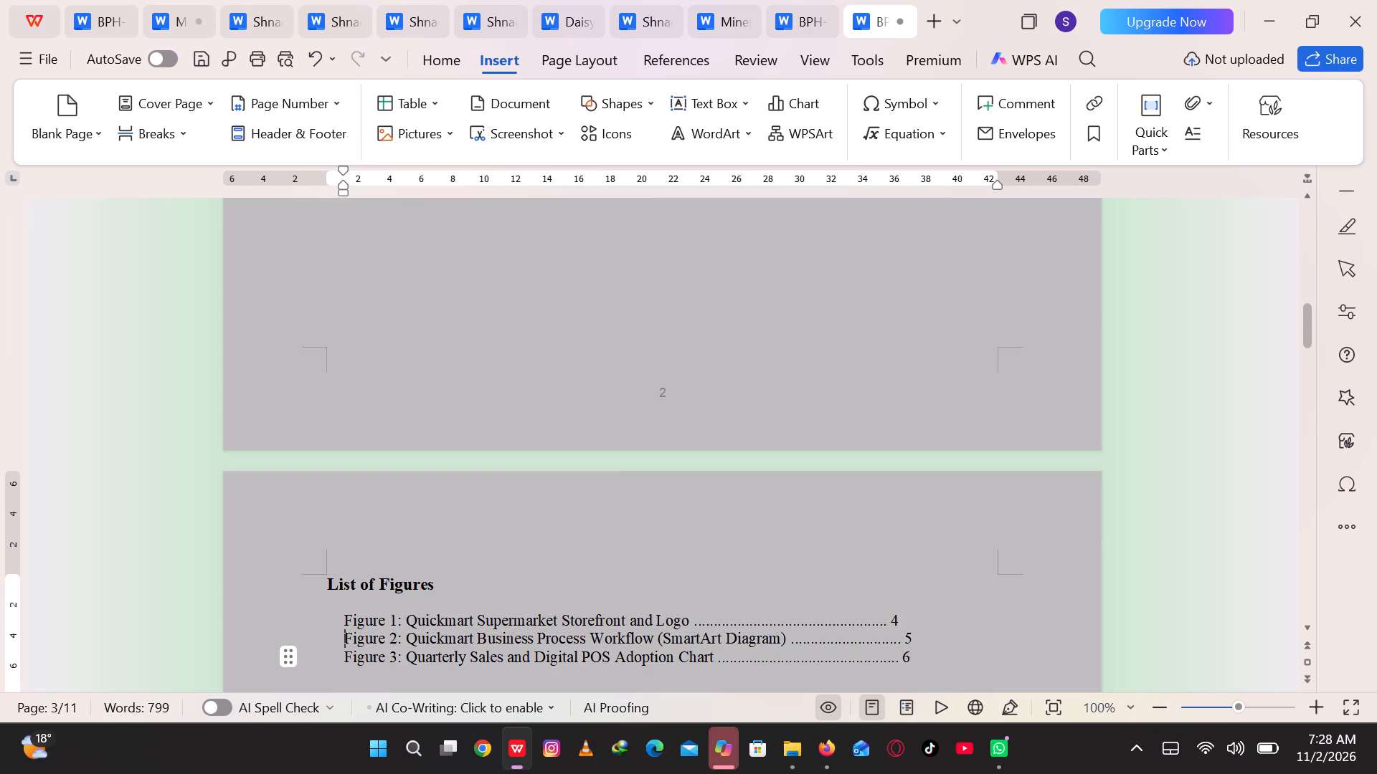
# Review the report from the List of Figures onward through Section 1 to the Figure 1 storefront picture and caption.
pyautogui.press('Down')
pyautogui.press('Down')
pyautogui.press('Down')
pyautogui.press('Down')
pyautogui.press('Down')
pyautogui.press('Down')
pyautogui.press('Down')
pyautogui.press('Down')
pyautogui.press('Down')
pyautogui.press('Down')
pyautogui.press('Down')
pyautogui.press('Down')
pyautogui.press('Down')
pyautogui.press('Down')
pyautogui.press('Down')
pyautogui.press('Down')
pyautogui.press('Down')
pyautogui.press('Down')
pyautogui.press('Down')
pyautogui.press('Down')
pyautogui.press('Down')
pyautogui.press('Down')
pyautogui.press('Down')
pyautogui.press('Down')
pyautogui.press('Down')
pyautogui.press('Down')
pyautogui.press('Down')
pyautogui.press('Down')
pyautogui.press('Down')
pyautogui.press('Down')
pyautogui.press('Down')
pyautogui.press('Down')
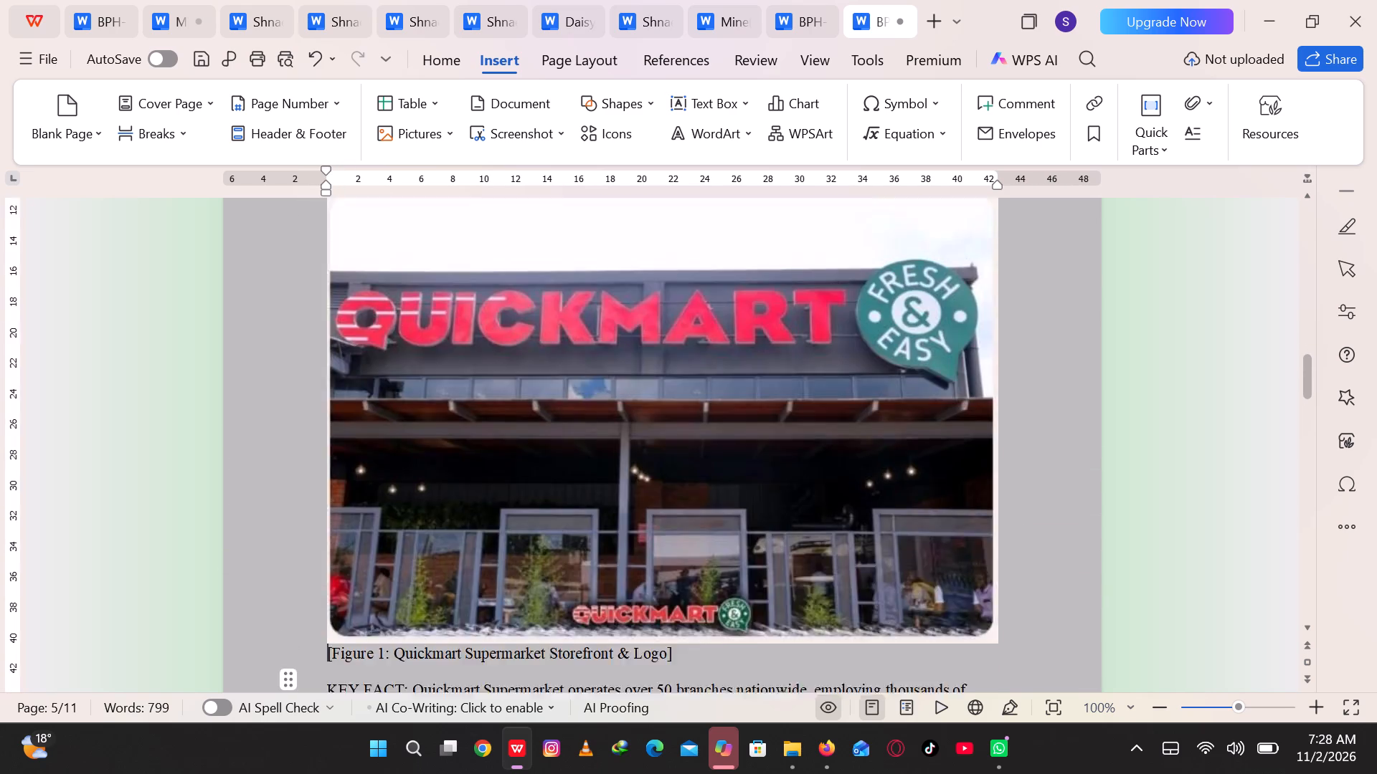
# Continue reviewing from the Figure 1 caption through Section 2 to the opening of Section 3: Use of Information Technology.
pyautogui.press('Down')
pyautogui.press('Down')
pyautogui.press('Down')
pyautogui.press('Down')
pyautogui.press('Down')
pyautogui.press('Down')
pyautogui.press('Down')
pyautogui.press('Down')
pyautogui.press('Down')
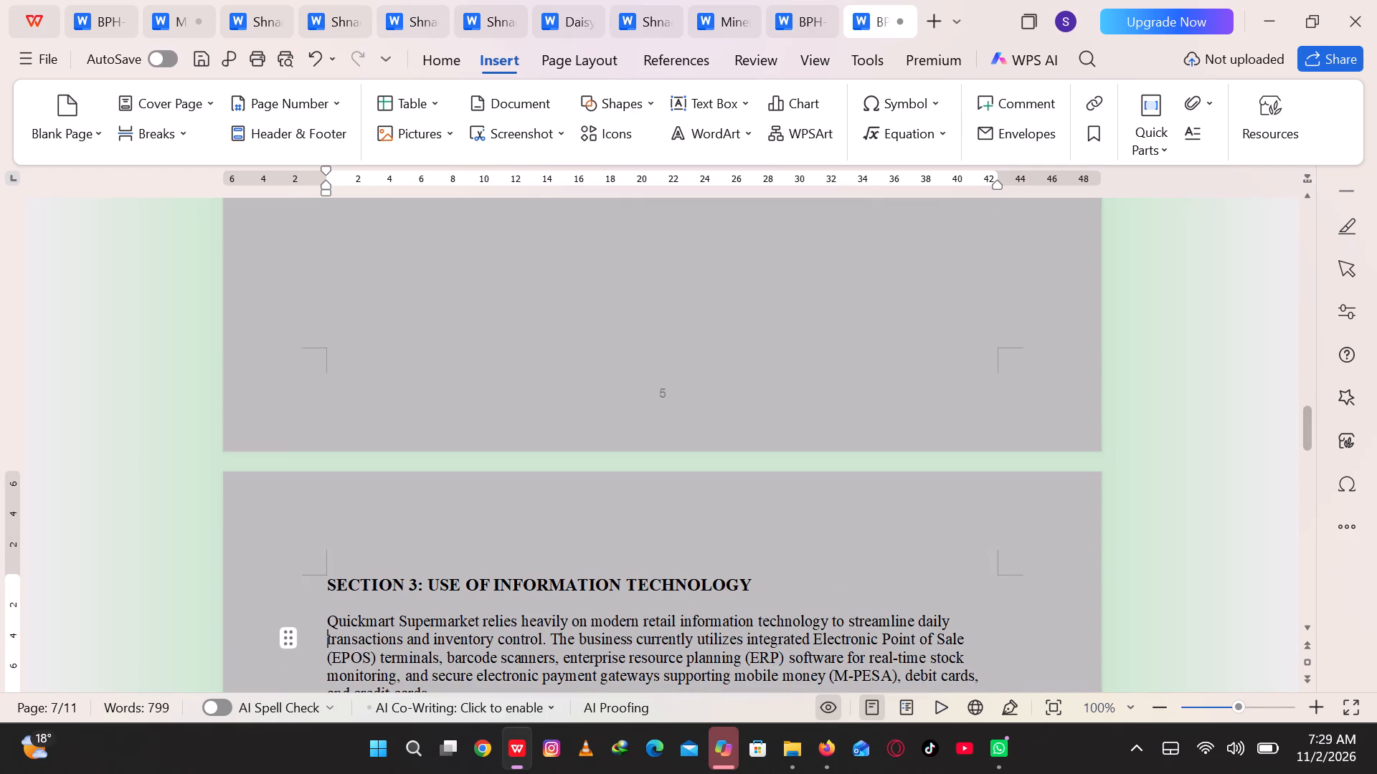
# Examine the Section 3 paragraph together with the Figure 3 Quarterly Sales and Digital Adoption chart and its caption.
pyautogui.press('Down')
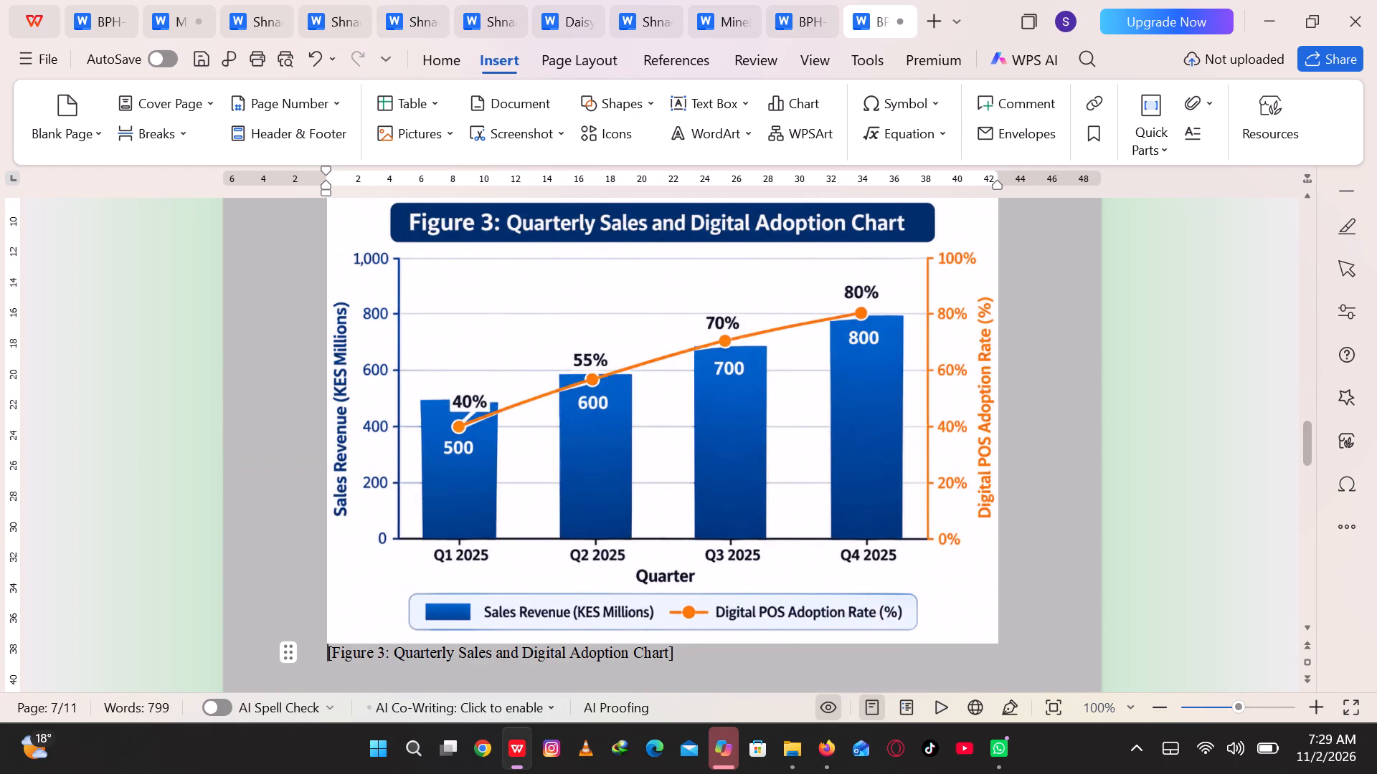
pyautogui.press('Up')
pyautogui.press('Up')
pyautogui.press('Up')
pyautogui.press('Down')
pyautogui.press('Down')
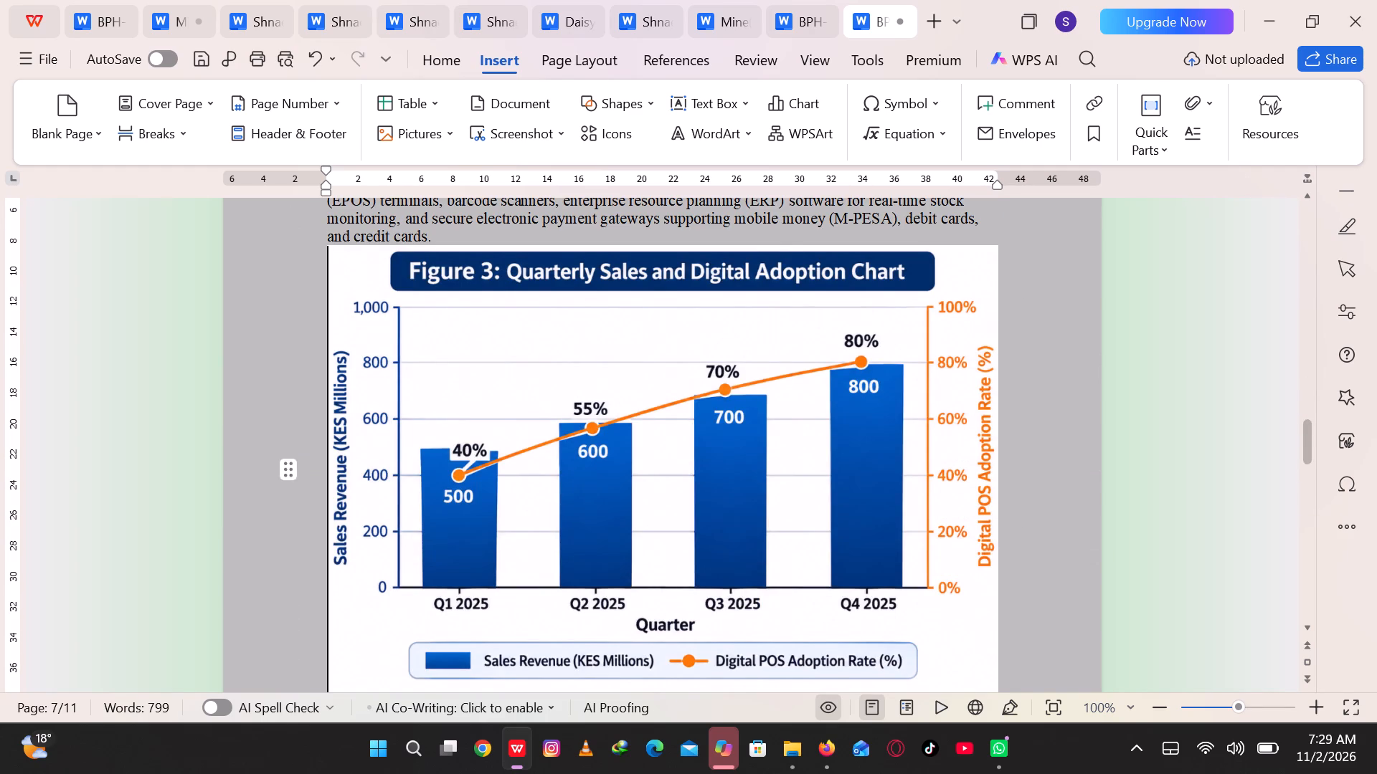
pyautogui.press('Down')
pyautogui.press('Down')
pyautogui.press('Down')
pyautogui.press('Up')
pyautogui.press('Up')
pyautogui.press('Up')
pyautogui.press('Up')
pyautogui.press('Up')
pyautogui.press('Up')
pyautogui.press('Up')
pyautogui.press('Up')
pyautogui.press('Up')
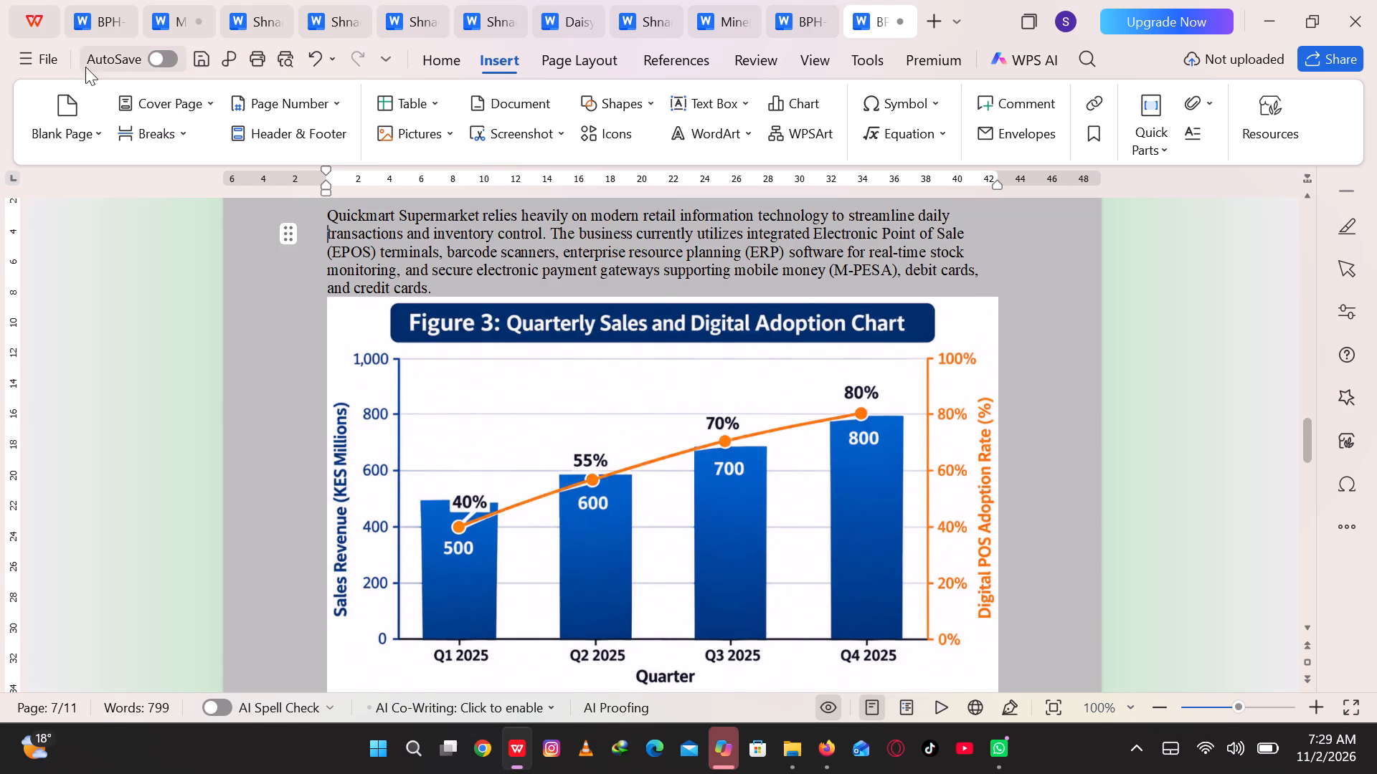
# Save the Quickmart Supermarket report.
pyautogui.click(202, 67)
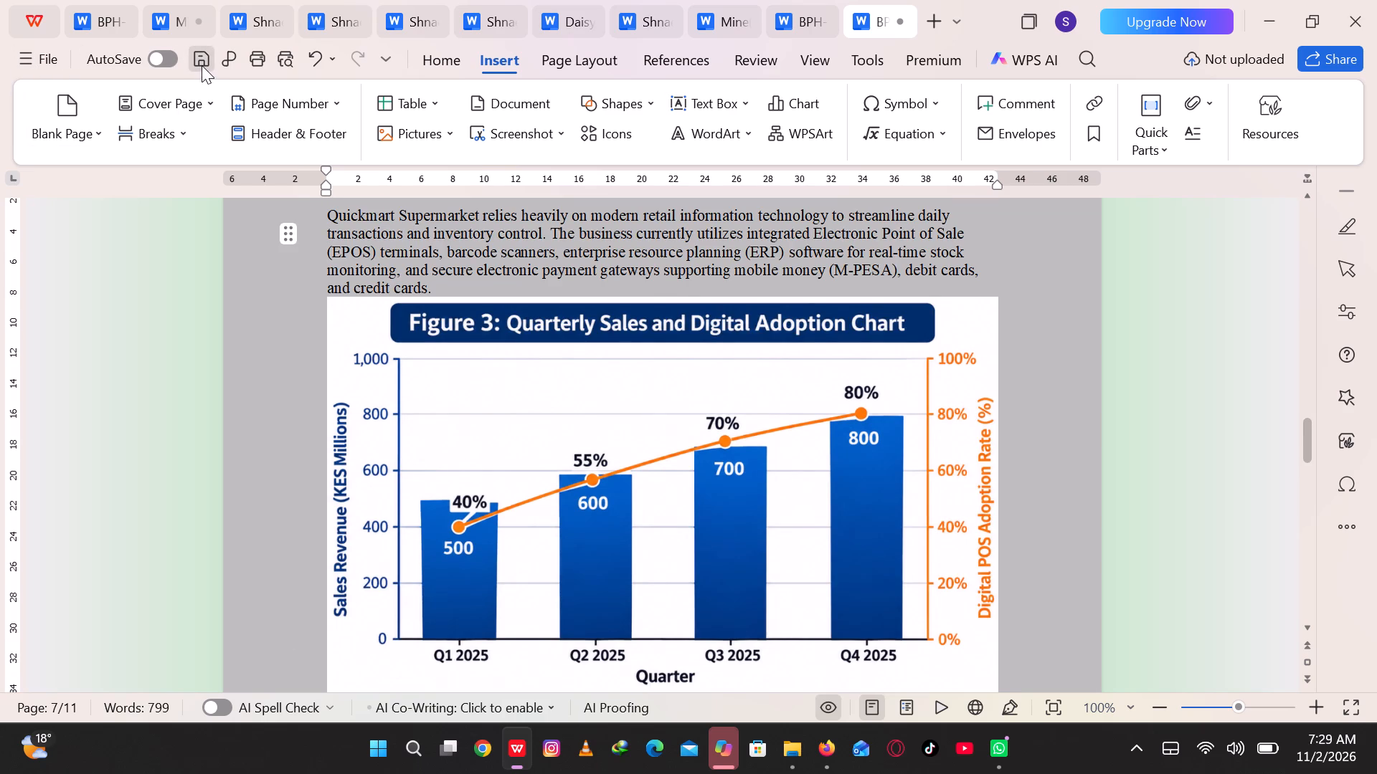
pyautogui.click(202, 65)
# Bring up the Save As format choices for saving a copy of the report.
pyautogui.click(24, 62)
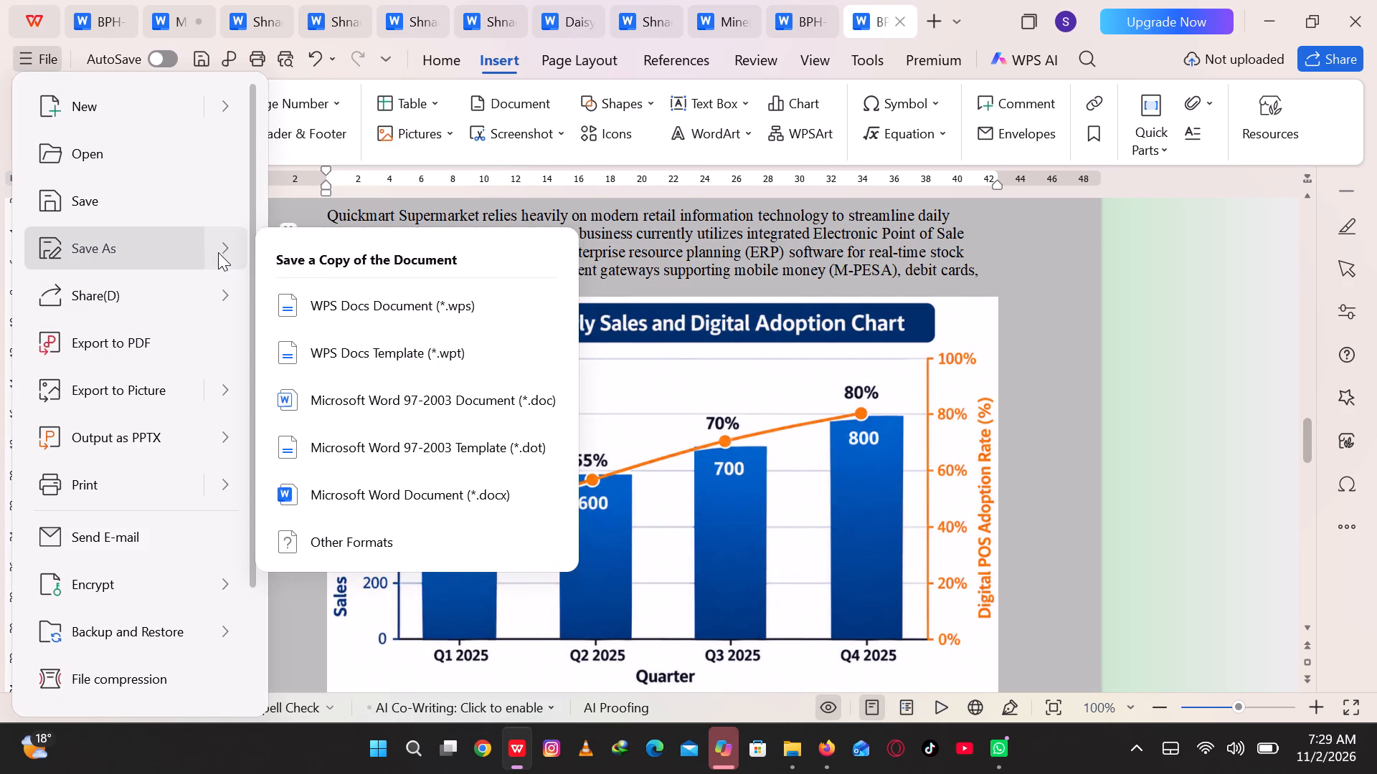
pyautogui.click(224, 252)
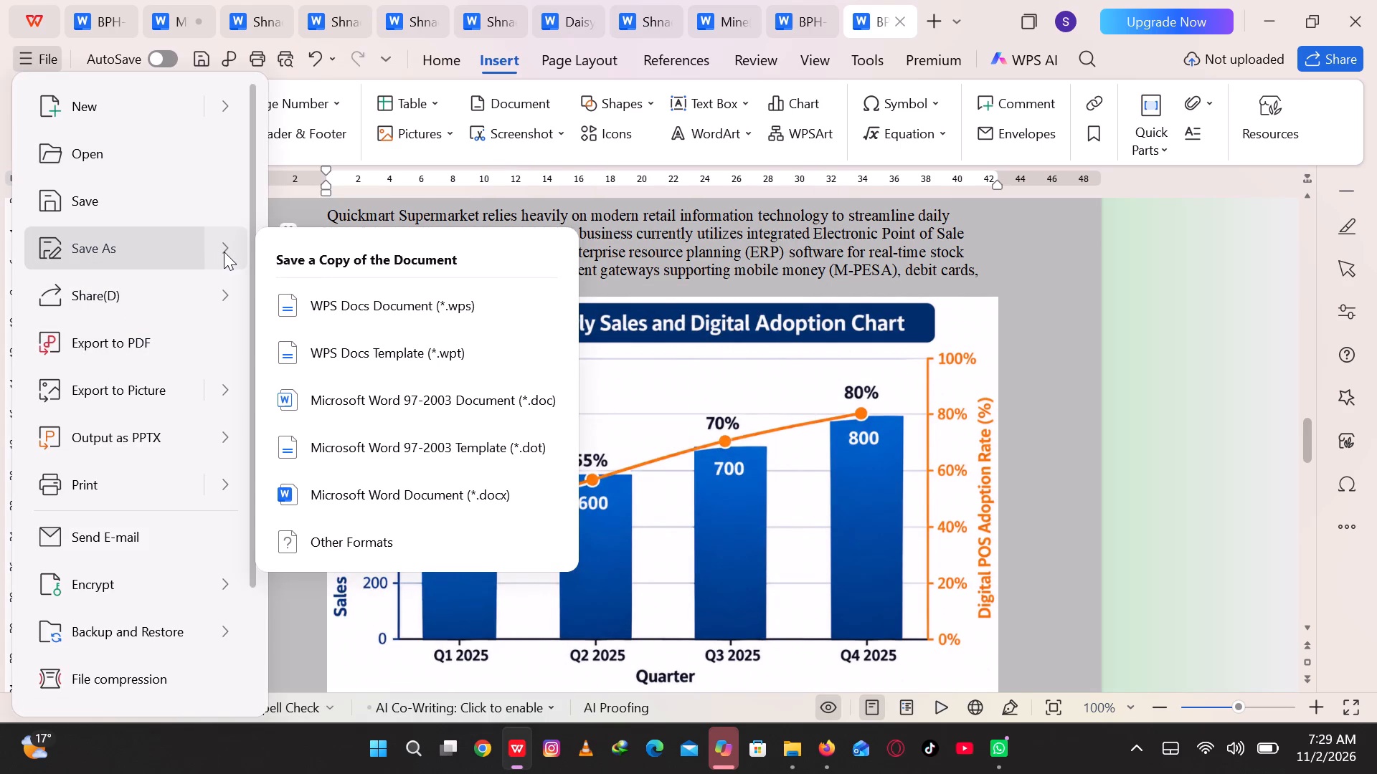
pyautogui.click(224, 251)
# Save a copy of the report to the Desktop as a Microsoft Word Document (*.docx), keeping the suggested file name.
pyautogui.click(429, 490)
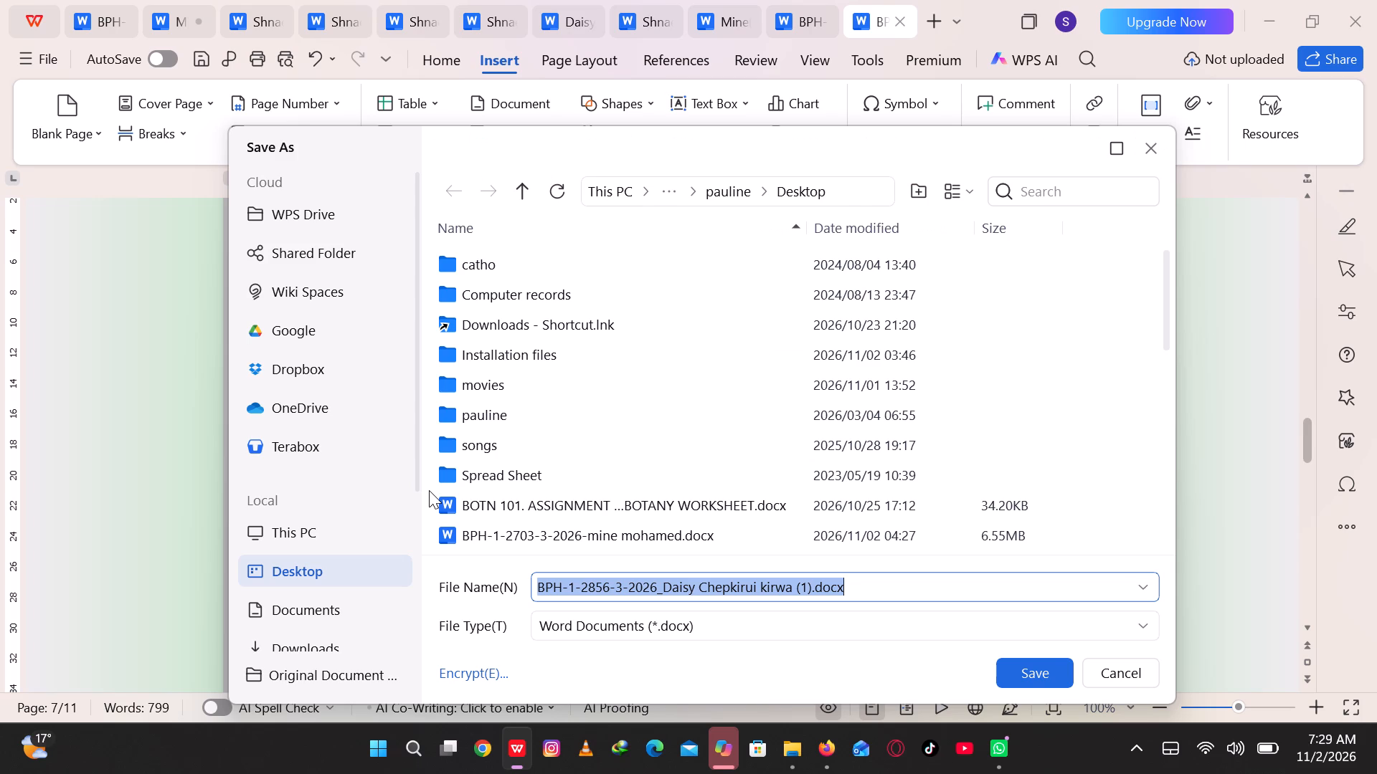
pyautogui.press('Return')
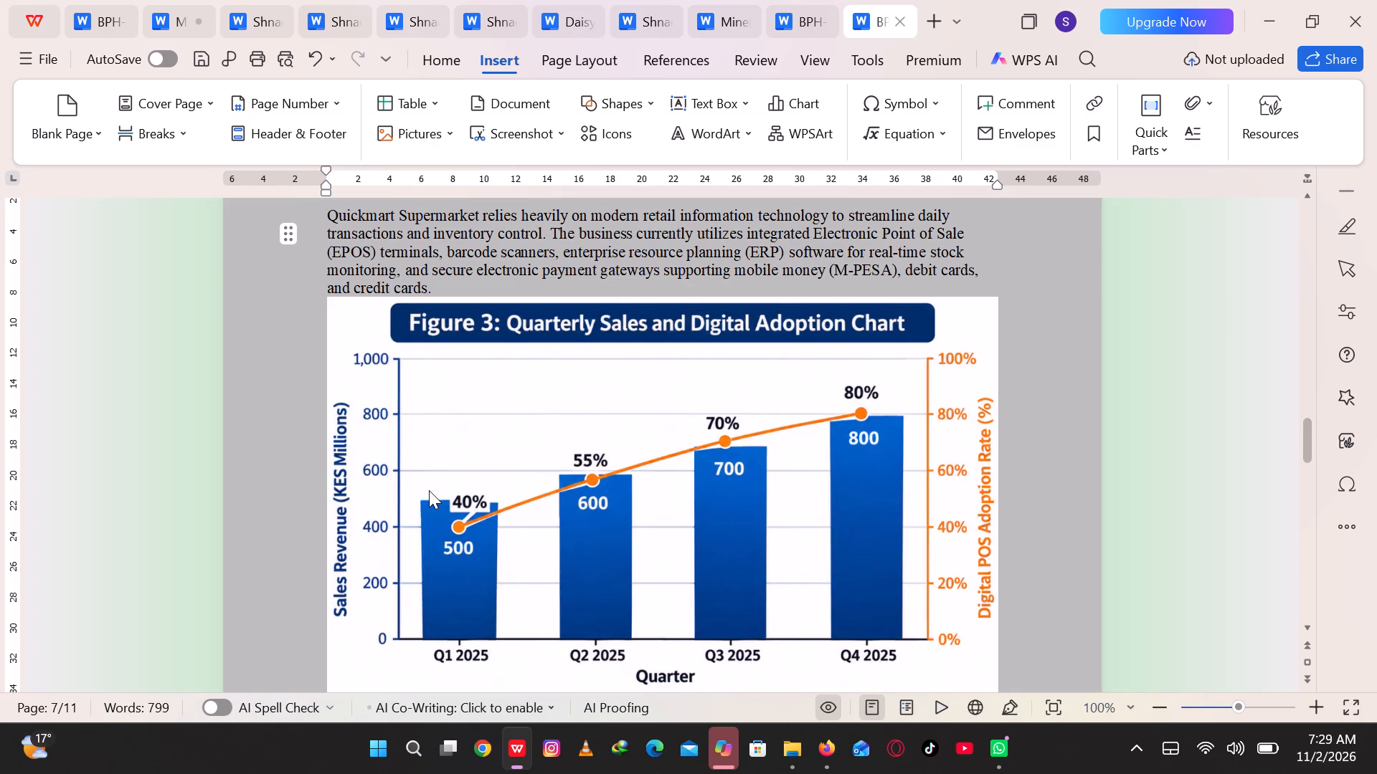
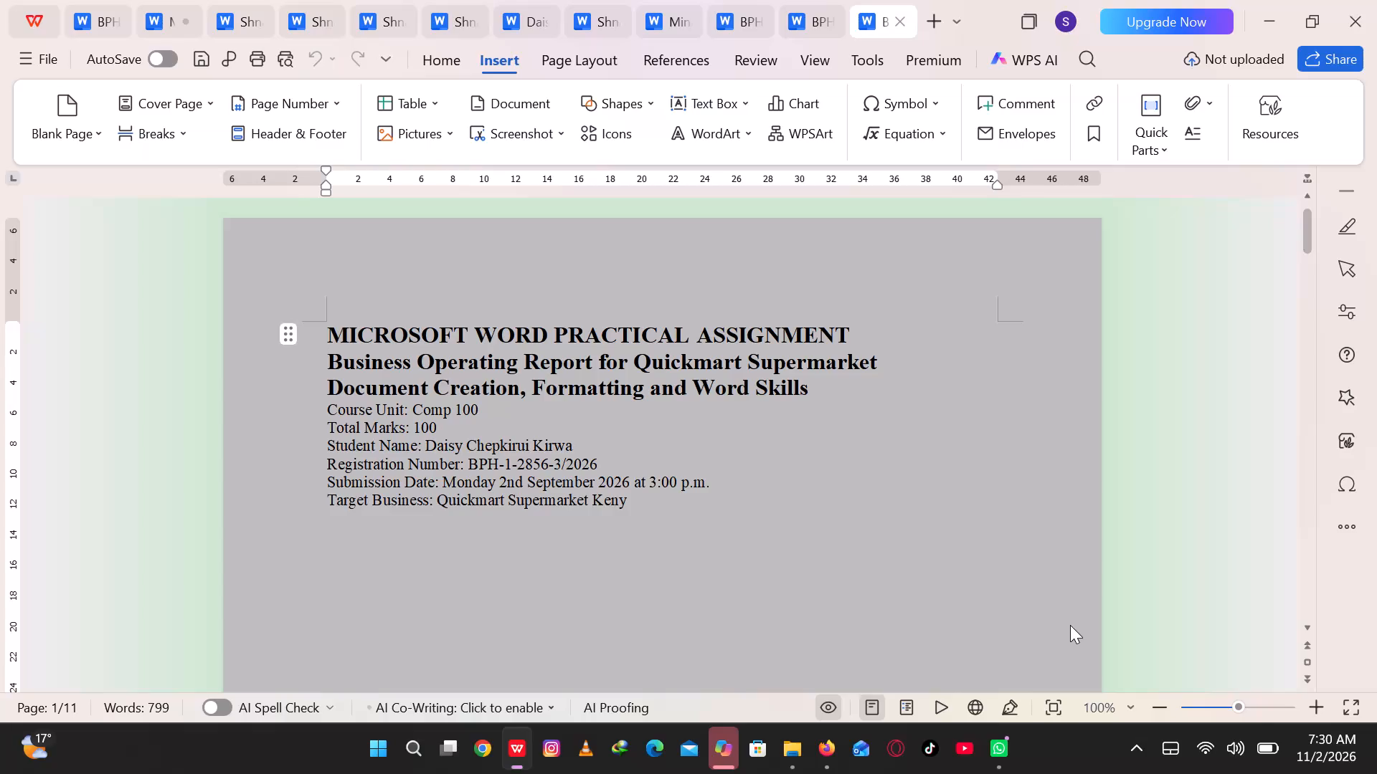
# Review the report from the cover page details through the Table of Contents and Lists page.
pyautogui.press('Down')
pyautogui.press('Down')
pyautogui.press('Down')
pyautogui.press('Down')
pyautogui.press('Down')
pyautogui.press('Down')
pyautogui.press('Down')
pyautogui.press('Down')
pyautogui.press('Down')
pyautogui.press('Down')
pyautogui.press('Down')
pyautogui.press('Down')
pyautogui.press('Down')
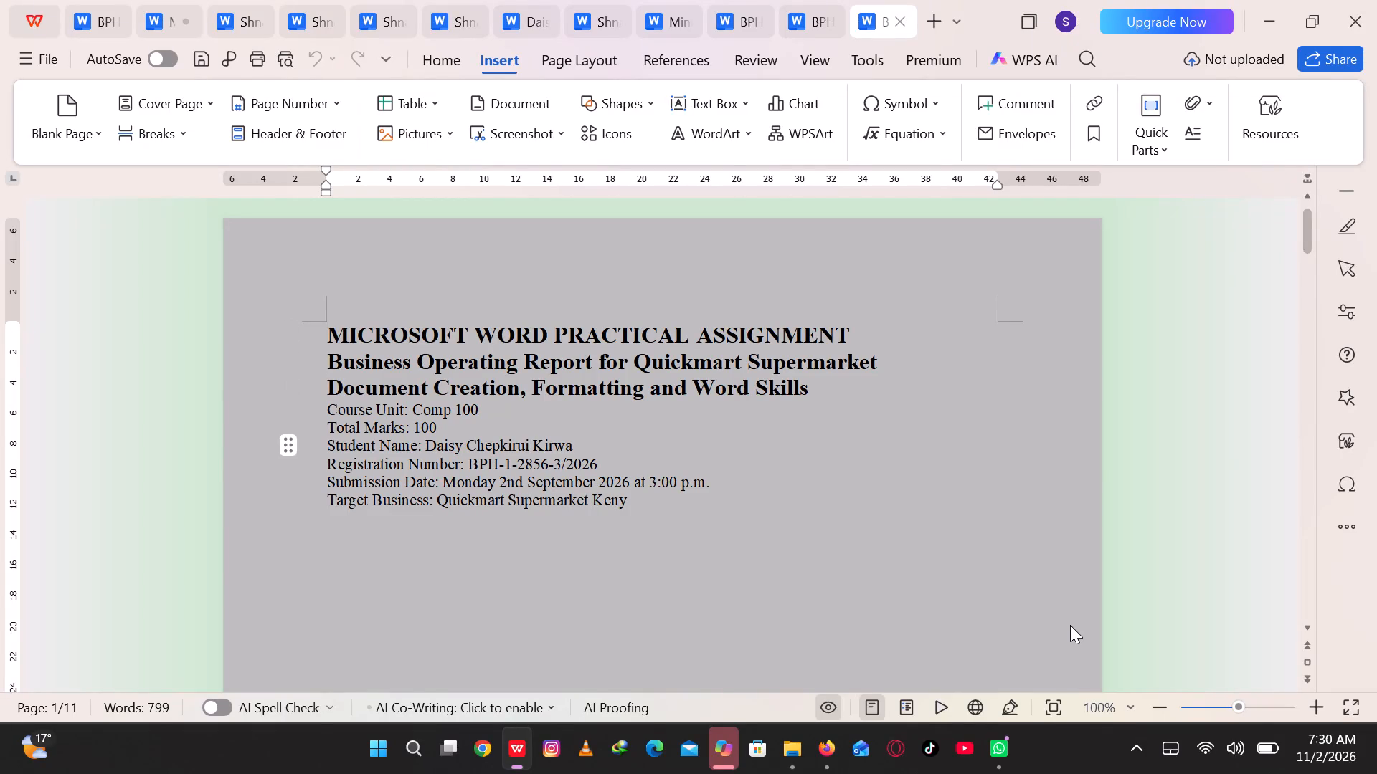
pyautogui.press('Down')
pyautogui.press('Down')
pyautogui.press('Down')
pyautogui.press('Down')
pyautogui.press('Down')
pyautogui.press('Down')
pyautogui.press('Down')
pyautogui.press('Down')
pyautogui.press('Down')
pyautogui.press('Down')
pyautogui.press('Down')
pyautogui.press('Down')
pyautogui.press('Down')
pyautogui.press('Down')
pyautogui.press('Down')
pyautogui.press('Down')
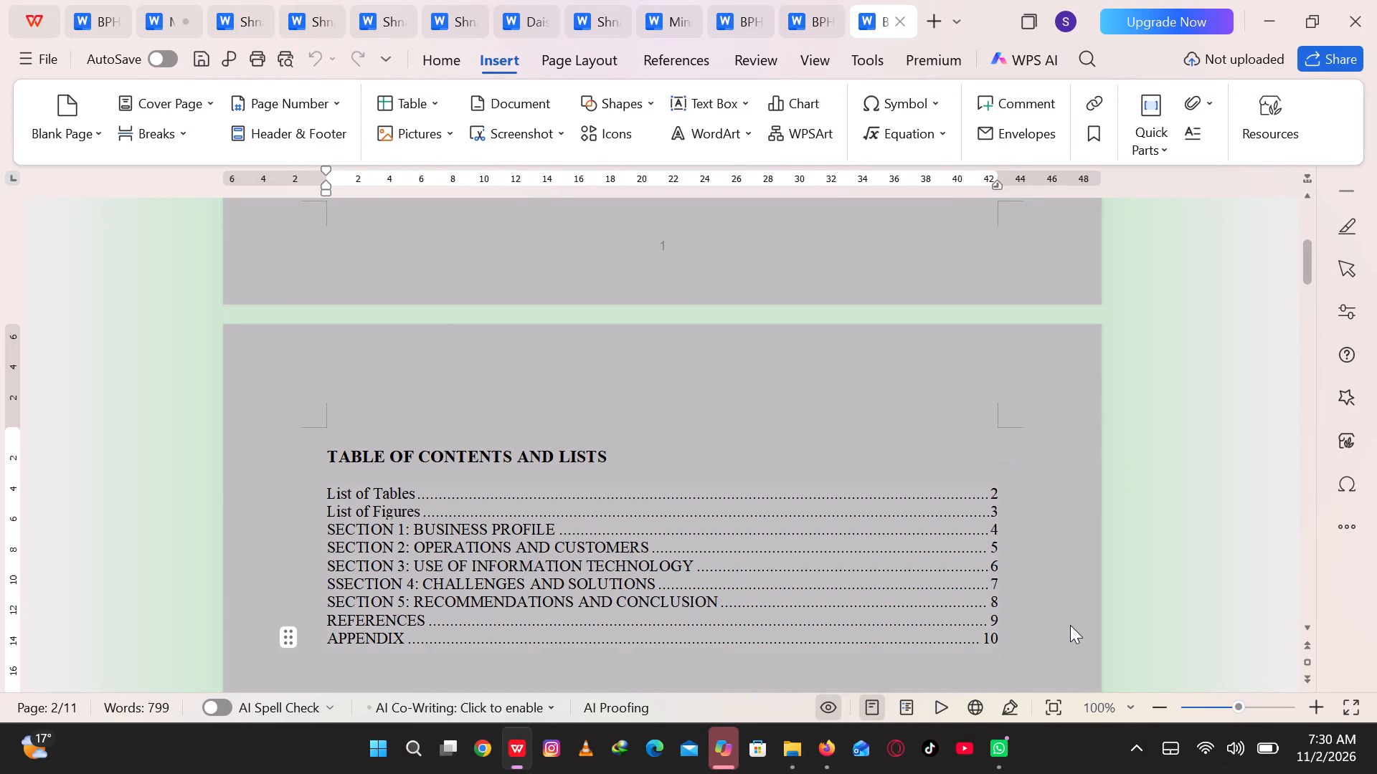
# Continue reviewing from the table of contents through the List of Figures to the opening paragraph of Section 1: Business Profile.
pyautogui.press('Down')
pyautogui.press('Down')
pyautogui.press('Down')
pyautogui.press('Down')
pyautogui.press('Down')
pyautogui.press('Down')
pyautogui.press('Down')
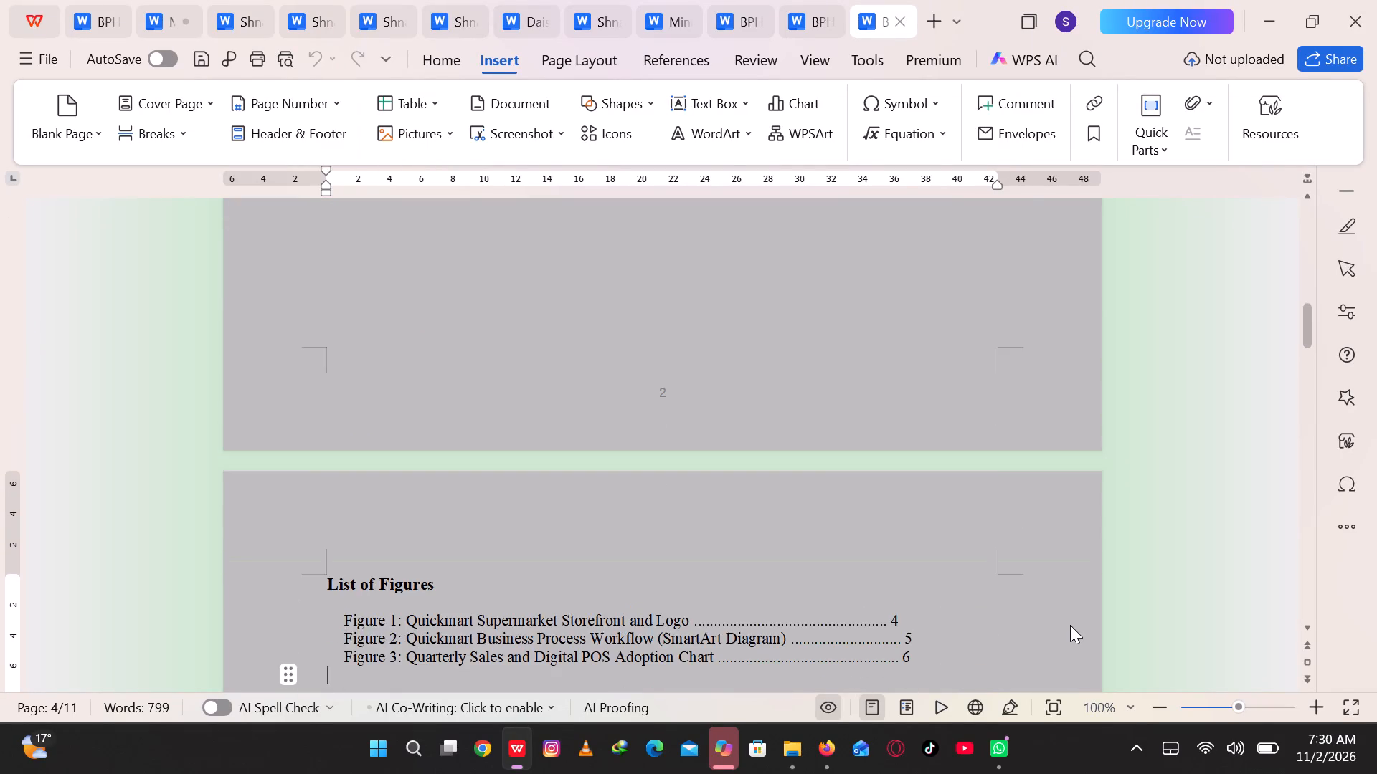
pyautogui.press('Down')
pyautogui.press('Down')
pyautogui.press('Down')
pyautogui.press('Down')
pyautogui.press('Down')
pyautogui.press('Down')
pyautogui.press('Down')
pyautogui.press('Down')
pyautogui.press('Down')
pyautogui.press('Down')
pyautogui.press('Down')
pyautogui.press('Down')
pyautogui.press('Down')
pyautogui.press('Down')
pyautogui.press('Down')
pyautogui.press('Down')
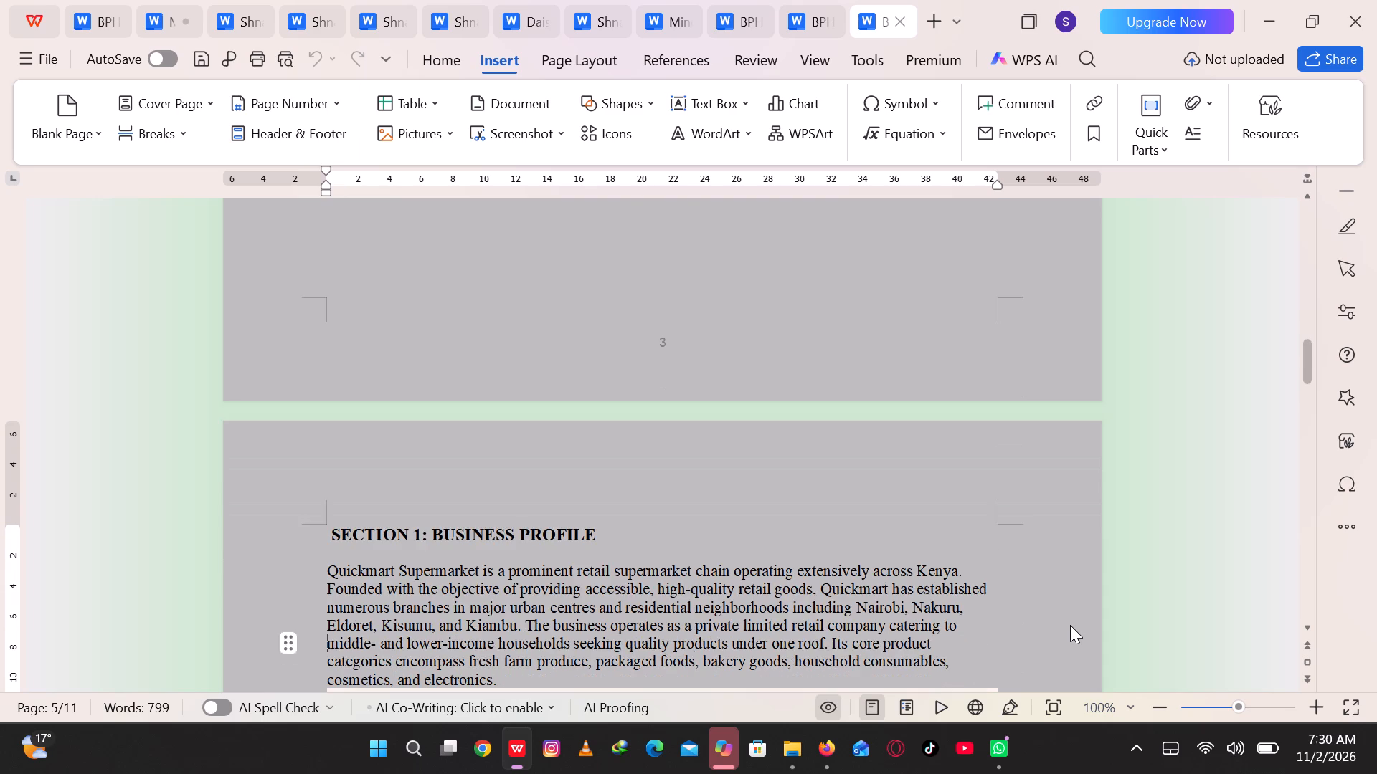